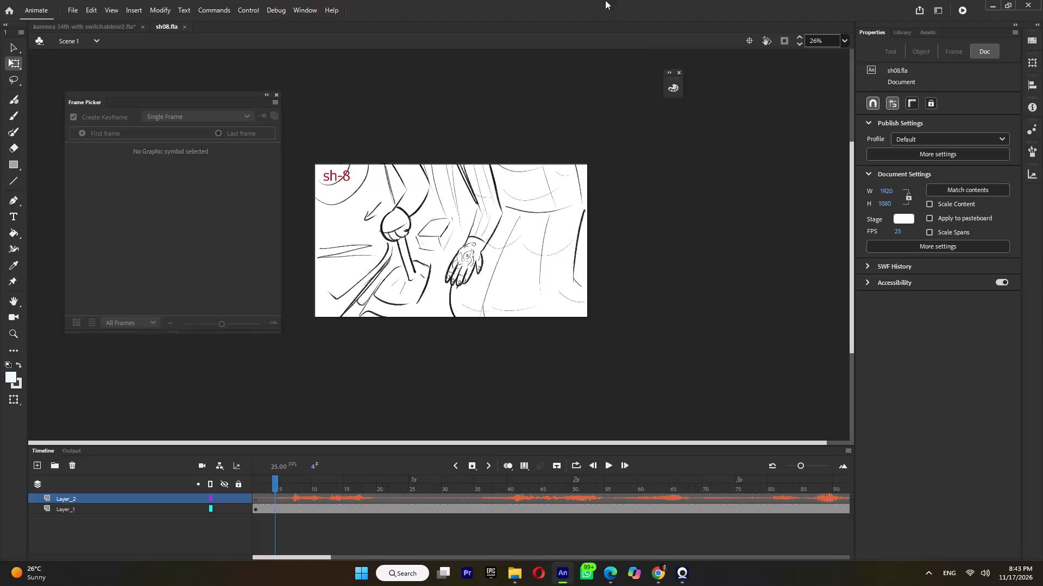
Switch to the kareena 34th with switchablesv2 document and set the seated woman's skirt symbol to frame 2.
{"action": "left_click", "coordinate": [59, 30]}
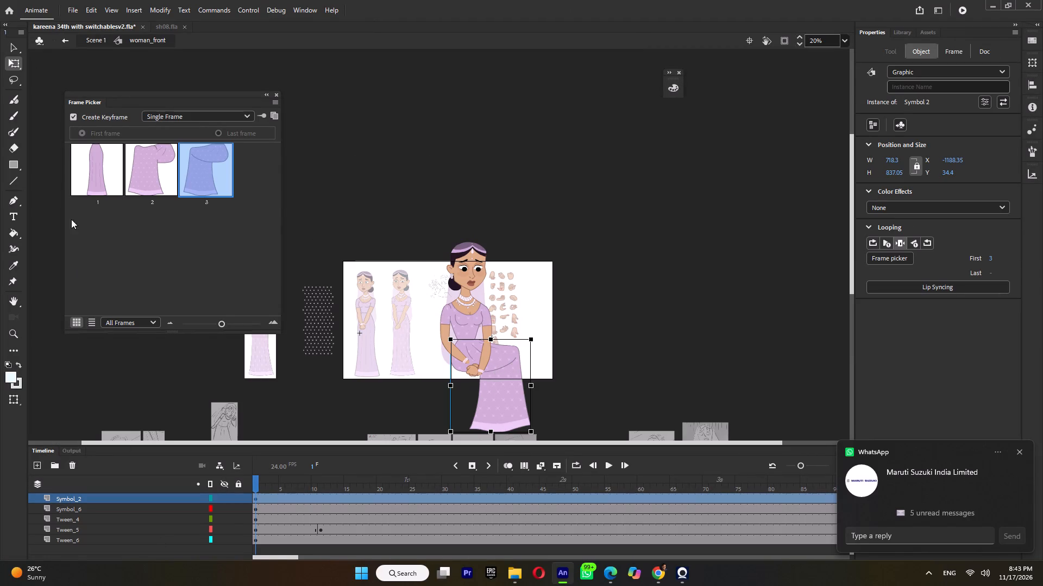
{"action": "left_click", "coordinate": [144, 175]}
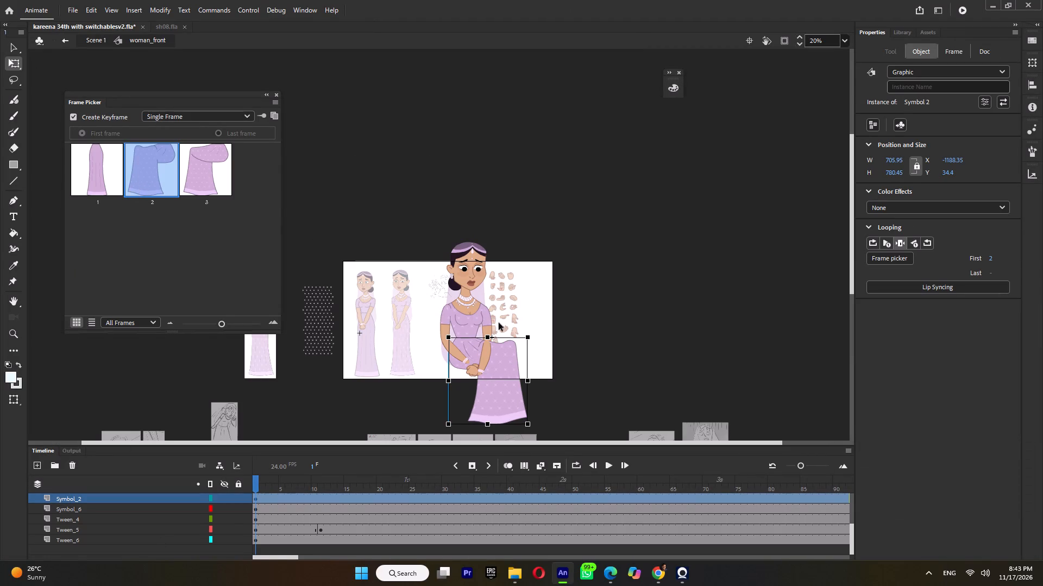
Copy the seated woman_front symbol from Scene 1 and paste it at frame 1 on a new layer in sh08.fla.
{"action": "double_click", "coordinate": [560, 233]}
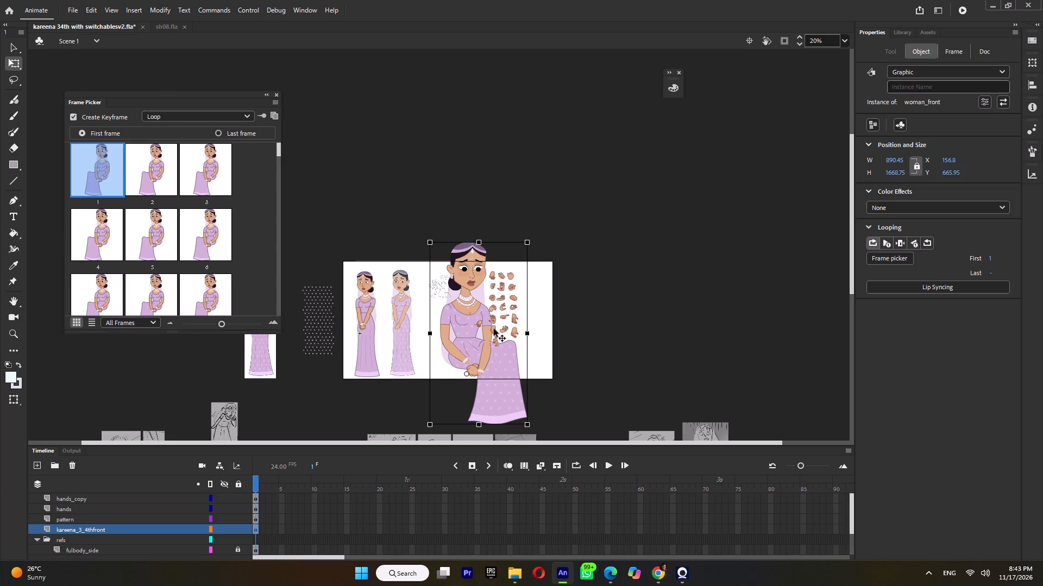
{"action": "right_click", "coordinate": [465, 329]}
{"action": "left_click", "coordinate": [496, 162]}
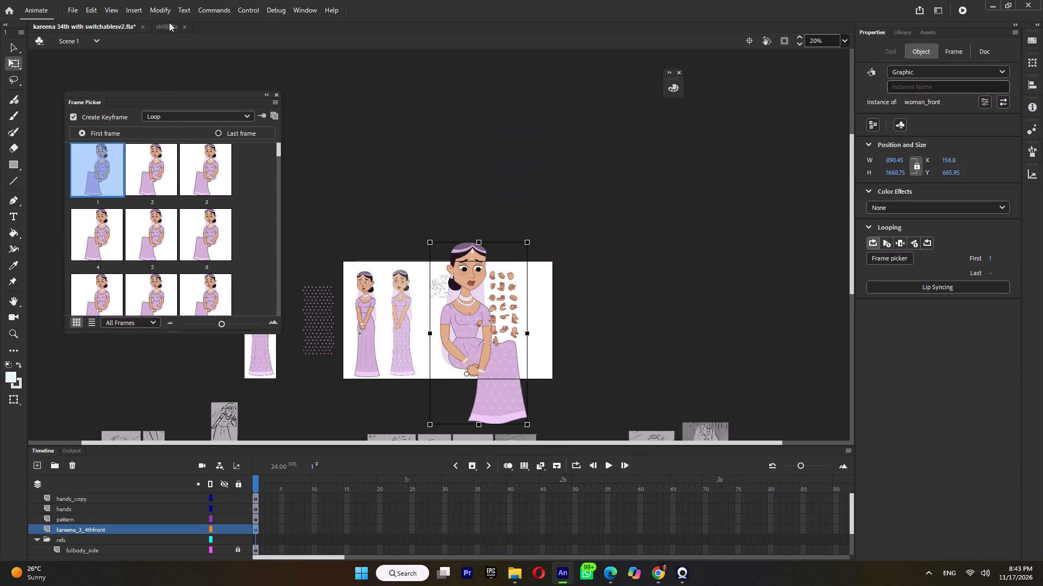
{"action": "left_click", "coordinate": [175, 29]}
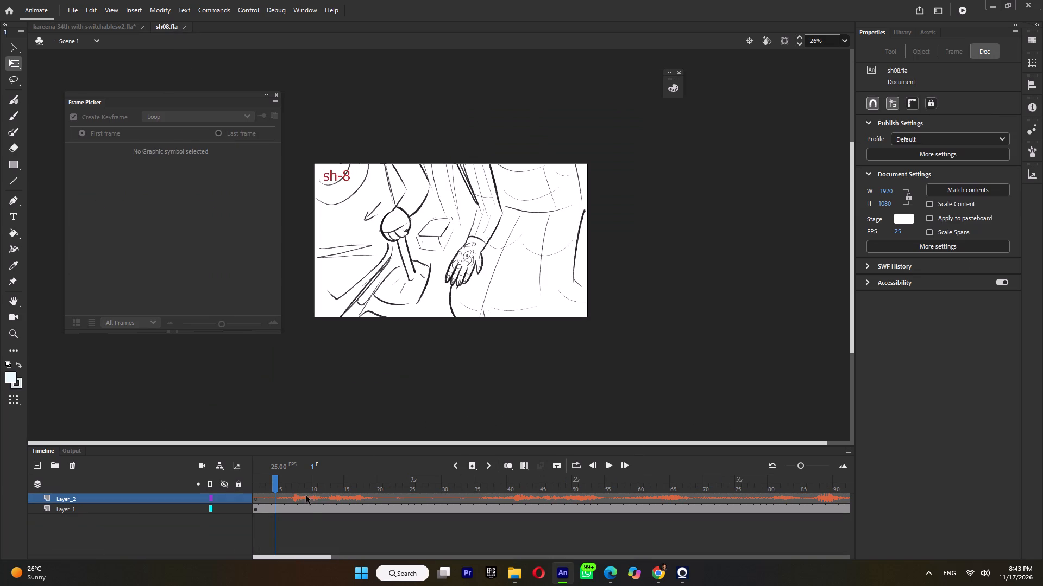
{"action": "left_click_drag", "start_coordinate": [274, 477], "coordinate": [244, 482]}
{"action": "left_click", "coordinate": [33, 463]}
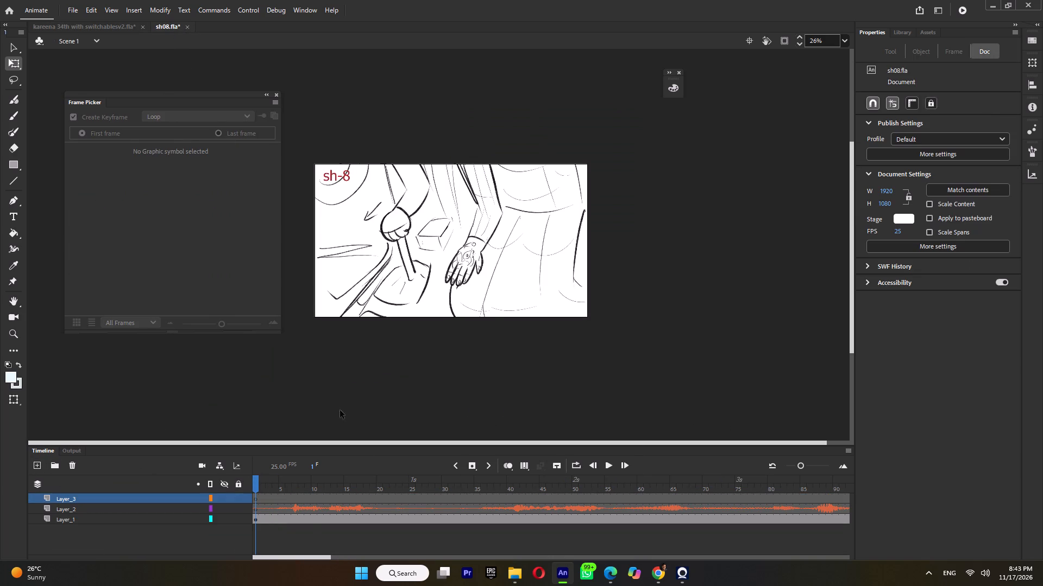
{"action": "right_click", "coordinate": [349, 408]}
{"action": "left_click", "coordinate": [390, 276]}
Flip the pasted woman_front symbol horizontally.
{"action": "right_click", "coordinate": [445, 320]}
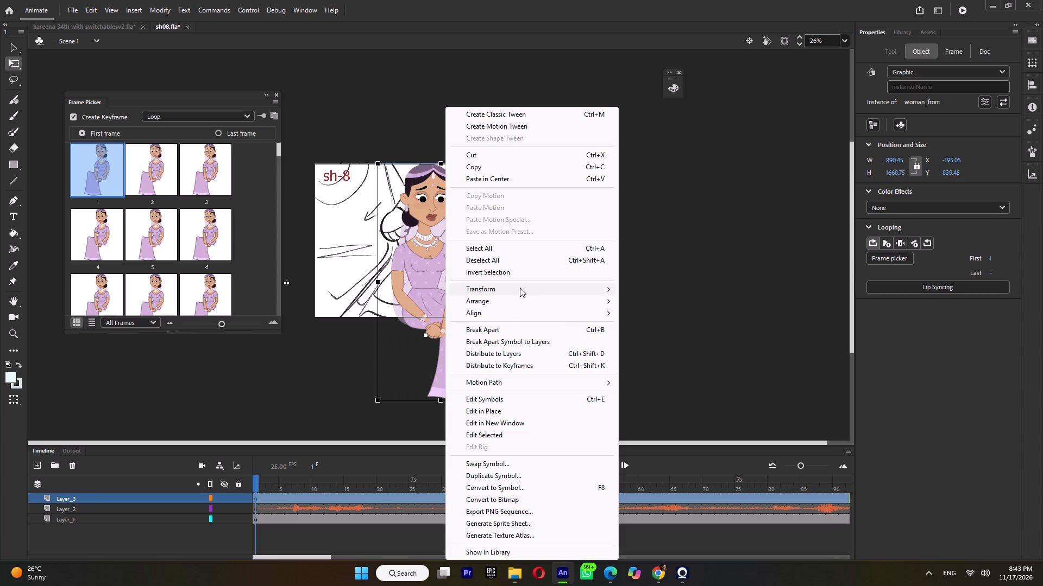
{"action": "left_click", "coordinate": [520, 286]}
{"action": "left_click", "coordinate": [671, 403]}
Move, tilt and enlarge woman_front to about 1920 by 3078 px, lining her lap up with the sh-8 sketch.
{"action": "left_click_drag", "start_coordinate": [432, 262], "coordinate": [477, 262]}
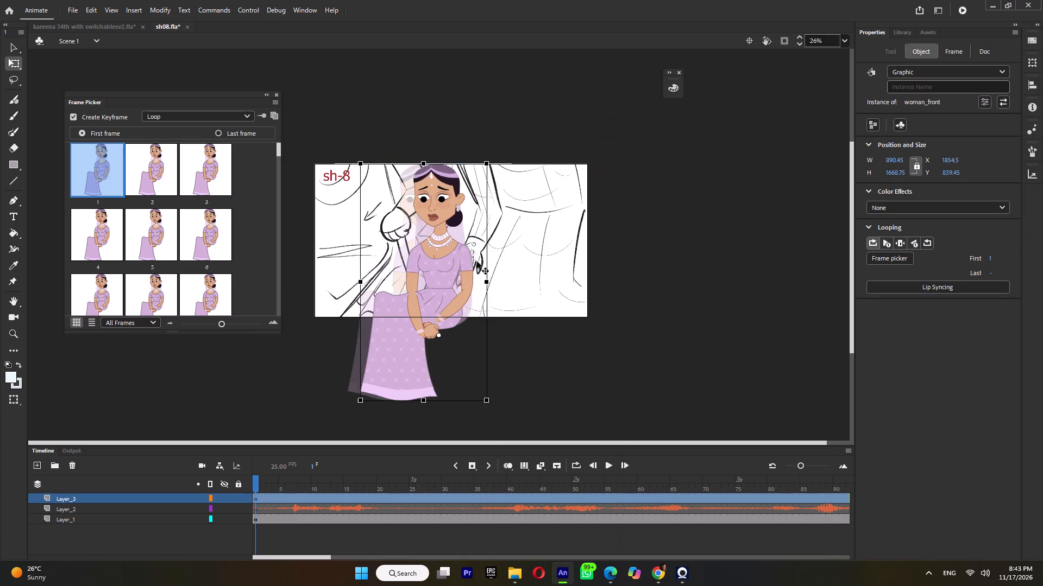
{"action": "left_click_drag", "start_coordinate": [477, 262], "coordinate": [526, 253]}
{"action": "left_click_drag", "start_coordinate": [571, 155], "coordinate": [551, 133]}
{"action": "left_click_drag", "start_coordinate": [543, 149], "coordinate": [613, 12], "text": "shift"}
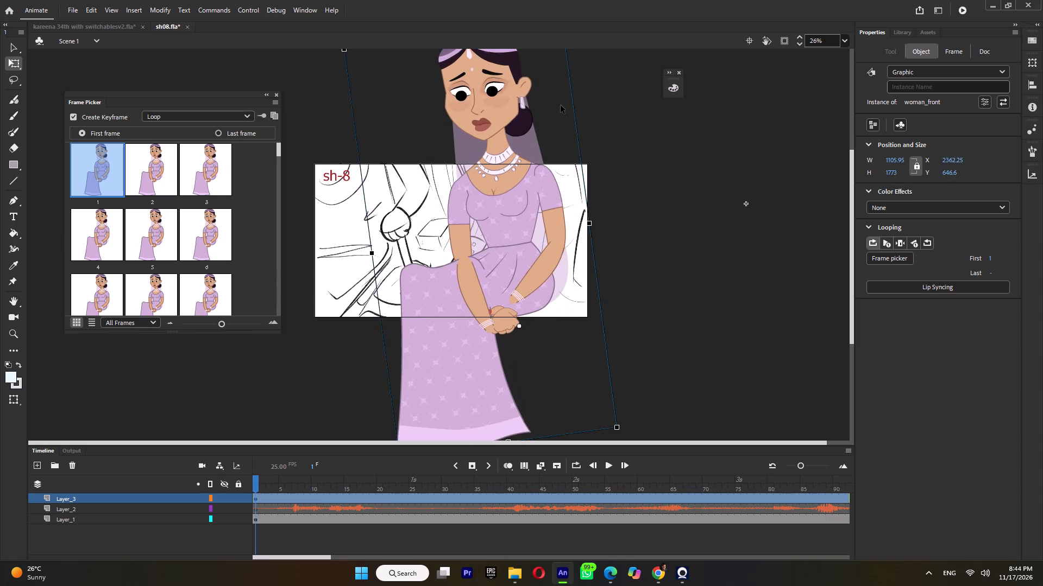
{"action": "left_click_drag", "start_coordinate": [492, 221], "coordinate": [522, 178]}
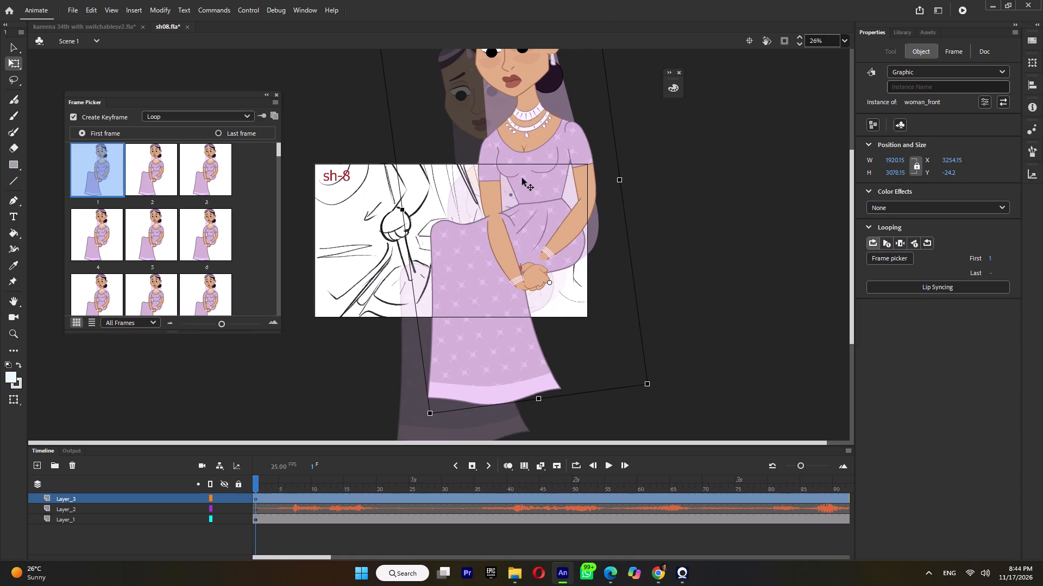
{"action": "left_click_drag", "start_coordinate": [522, 178], "coordinate": [509, 173]}
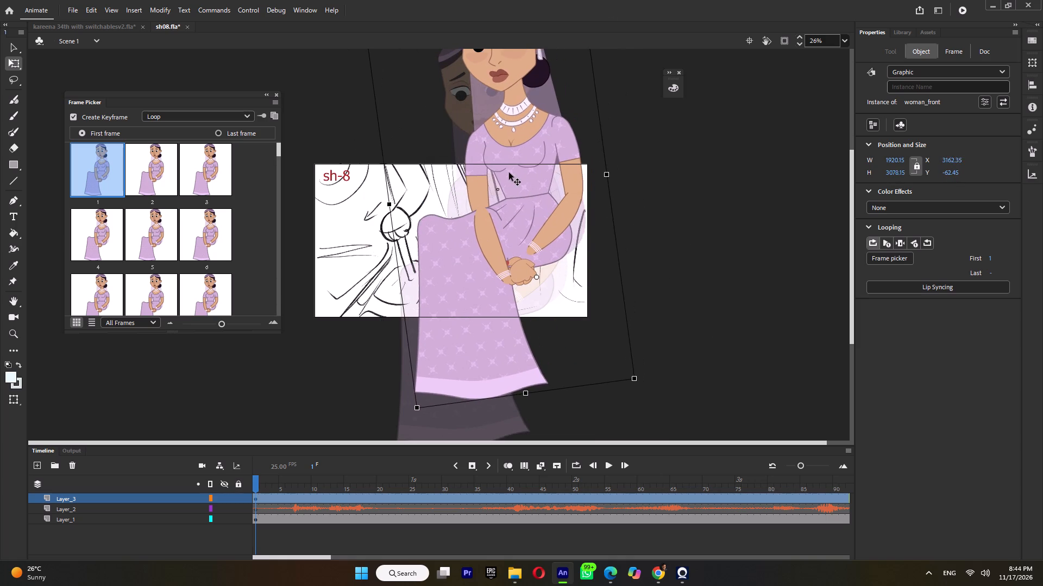
{"action": "left_click_drag", "start_coordinate": [509, 173], "coordinate": [513, 182]}
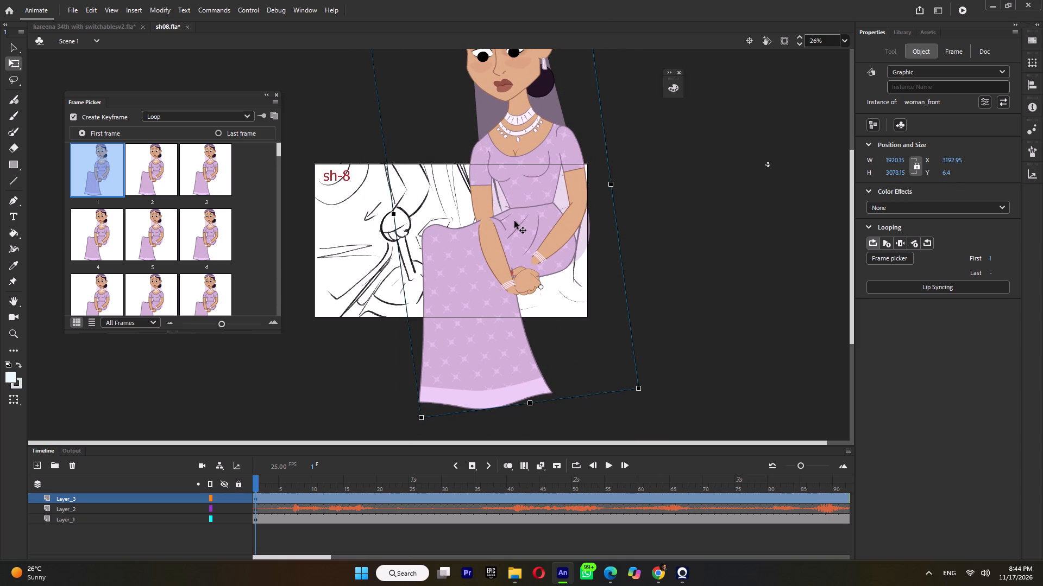
Open Symbol 1 inside the woman's skirt and shift the lower skirt group slightly down and to the right.
{"action": "triple_click", "coordinate": [519, 232]}
{"action": "double_click", "coordinate": [519, 232]}
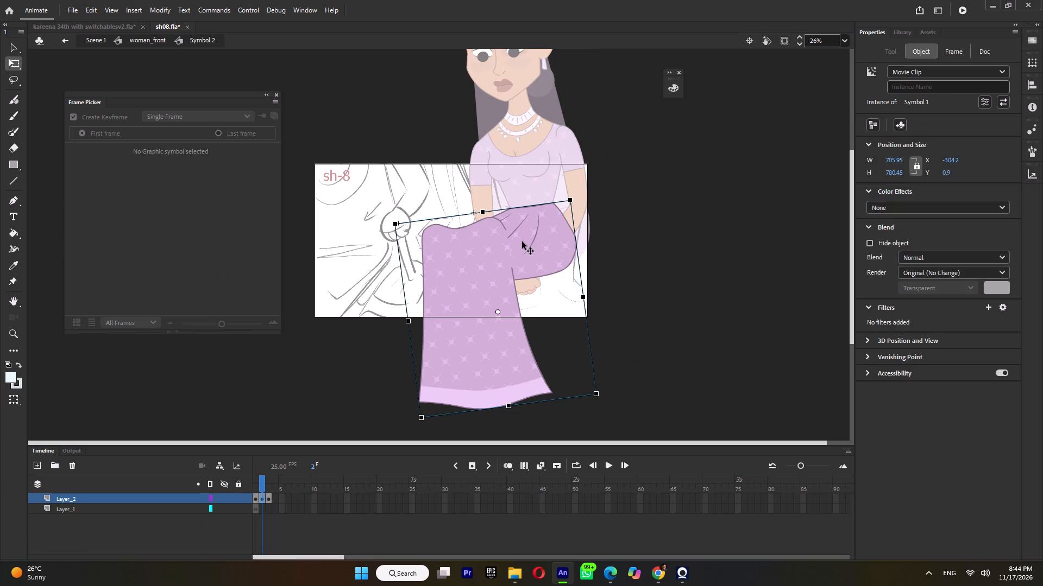
{"action": "triple_click", "coordinate": [526, 264]}
{"action": "left_click", "coordinate": [597, 323]}
{"action": "left_click_drag", "start_coordinate": [455, 295], "coordinate": [474, 310]}
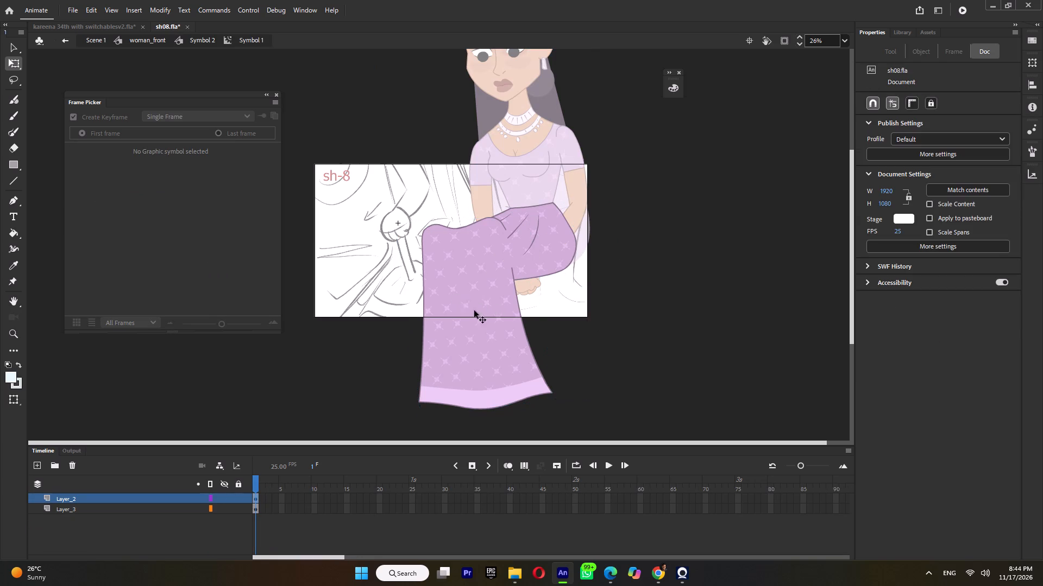
{"action": "left_click_drag", "start_coordinate": [474, 310], "coordinate": [488, 323]}
Move the upper skirt group's pivot to its top edge, skew the group slightly and narrow it to about 229 px.
{"action": "left_click", "coordinate": [467, 231]}
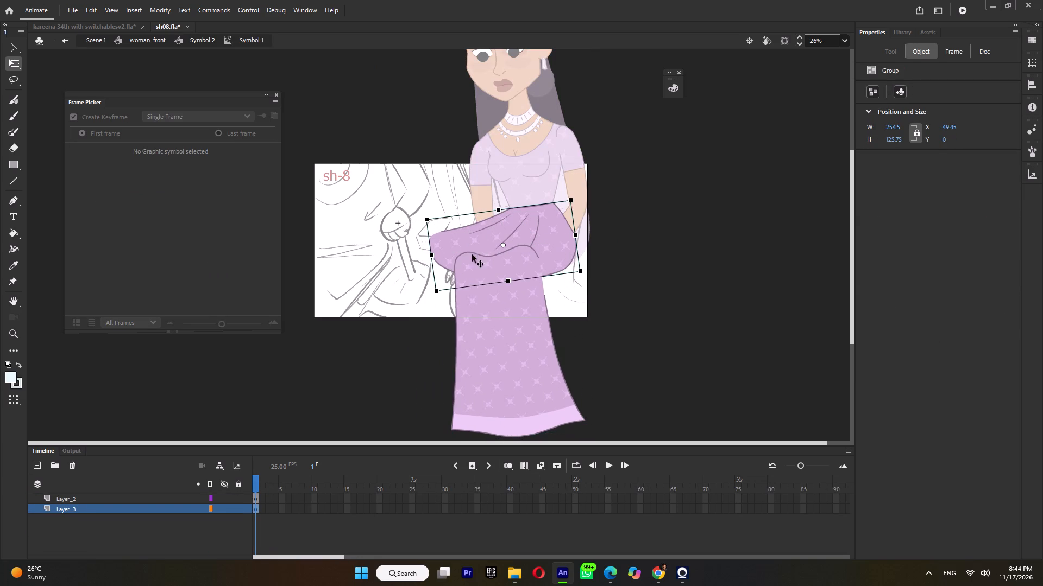
{"action": "left_click_drag", "start_coordinate": [500, 243], "coordinate": [531, 199]}
{"action": "left_click_drag", "start_coordinate": [435, 266], "coordinate": [443, 277]}
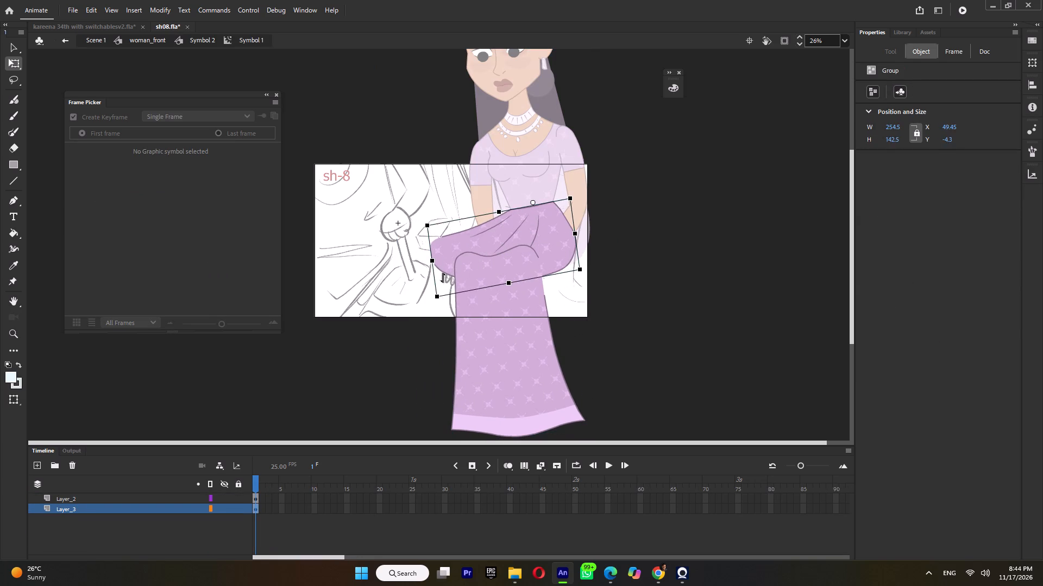
{"action": "left_click_drag", "start_coordinate": [443, 277], "coordinate": [453, 265]}
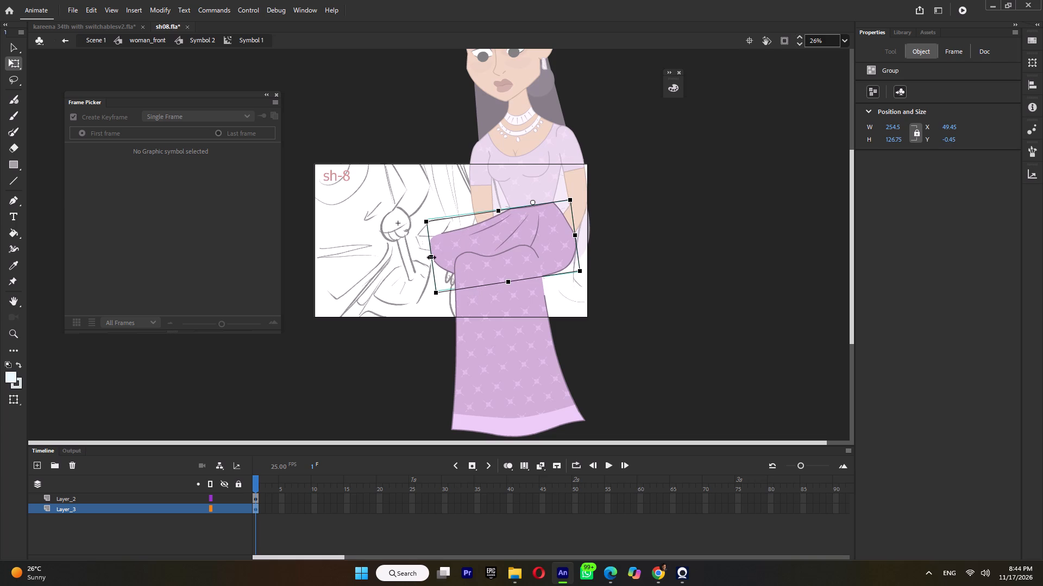
{"action": "left_click_drag", "start_coordinate": [432, 257], "coordinate": [442, 259]}
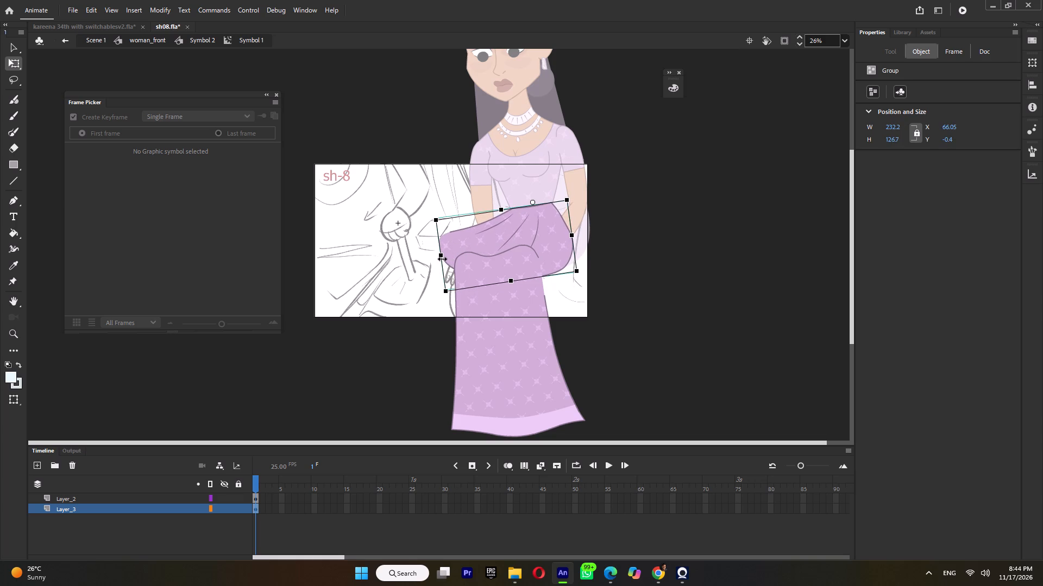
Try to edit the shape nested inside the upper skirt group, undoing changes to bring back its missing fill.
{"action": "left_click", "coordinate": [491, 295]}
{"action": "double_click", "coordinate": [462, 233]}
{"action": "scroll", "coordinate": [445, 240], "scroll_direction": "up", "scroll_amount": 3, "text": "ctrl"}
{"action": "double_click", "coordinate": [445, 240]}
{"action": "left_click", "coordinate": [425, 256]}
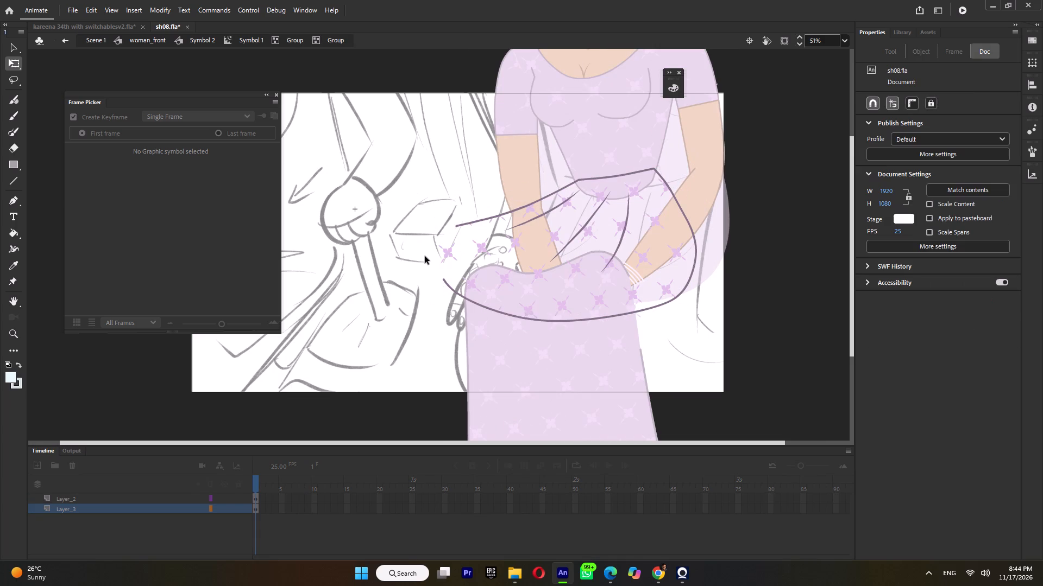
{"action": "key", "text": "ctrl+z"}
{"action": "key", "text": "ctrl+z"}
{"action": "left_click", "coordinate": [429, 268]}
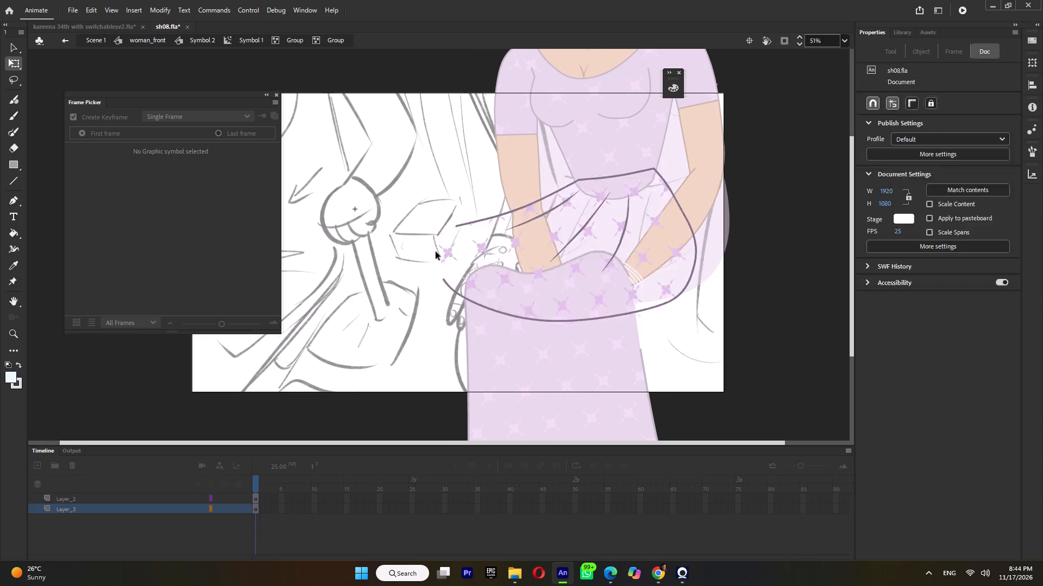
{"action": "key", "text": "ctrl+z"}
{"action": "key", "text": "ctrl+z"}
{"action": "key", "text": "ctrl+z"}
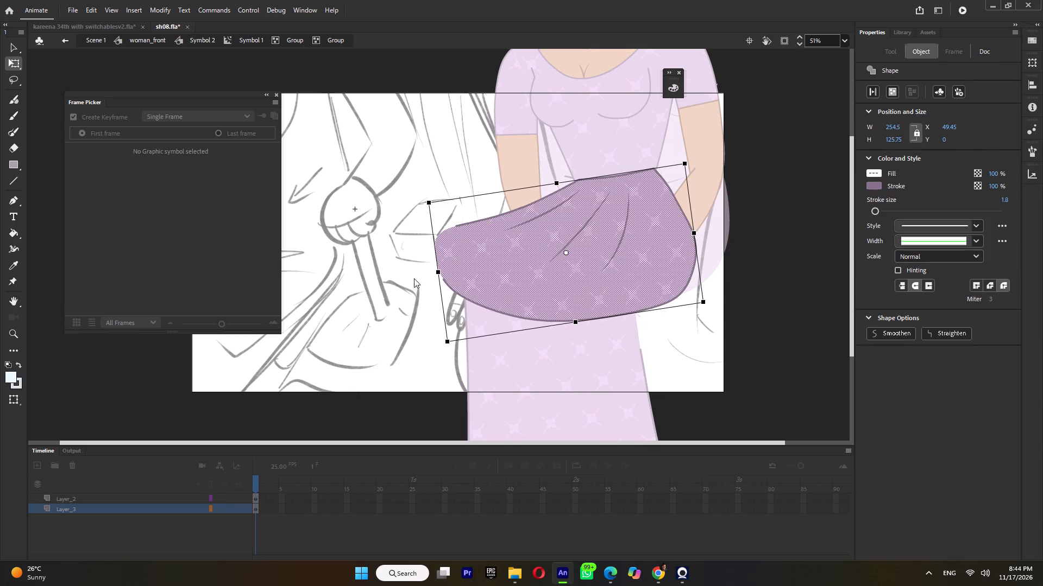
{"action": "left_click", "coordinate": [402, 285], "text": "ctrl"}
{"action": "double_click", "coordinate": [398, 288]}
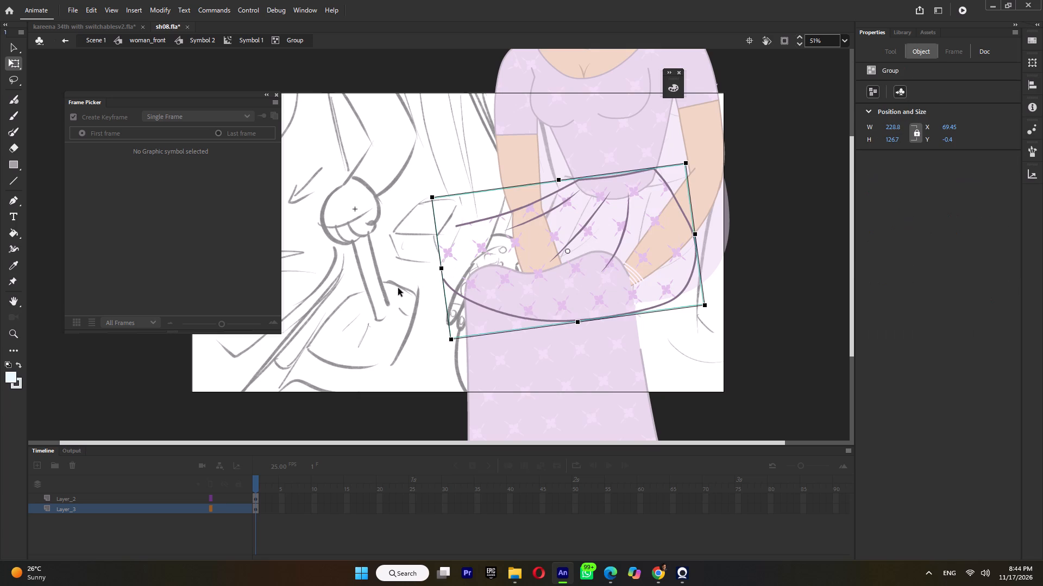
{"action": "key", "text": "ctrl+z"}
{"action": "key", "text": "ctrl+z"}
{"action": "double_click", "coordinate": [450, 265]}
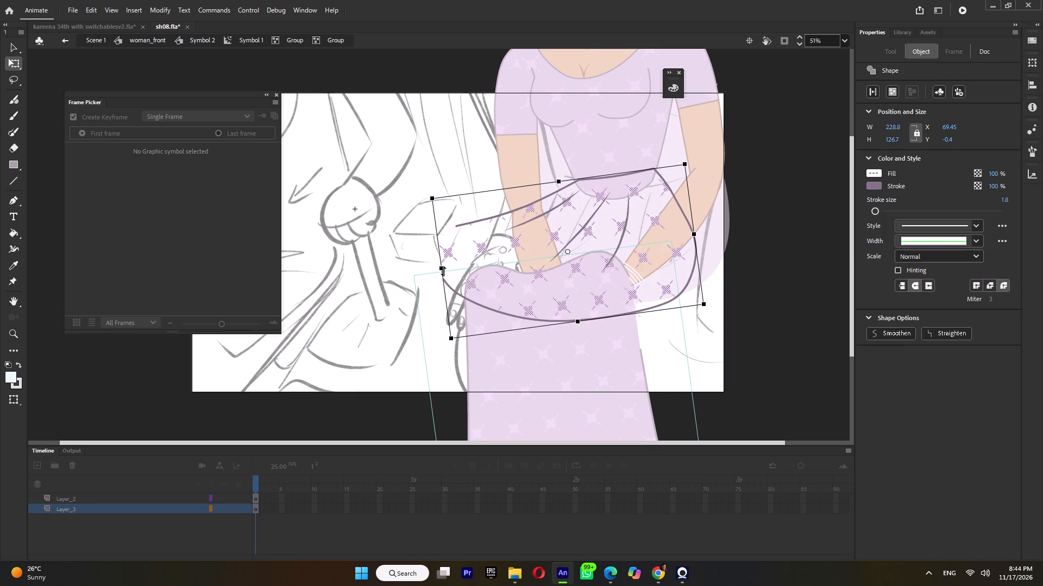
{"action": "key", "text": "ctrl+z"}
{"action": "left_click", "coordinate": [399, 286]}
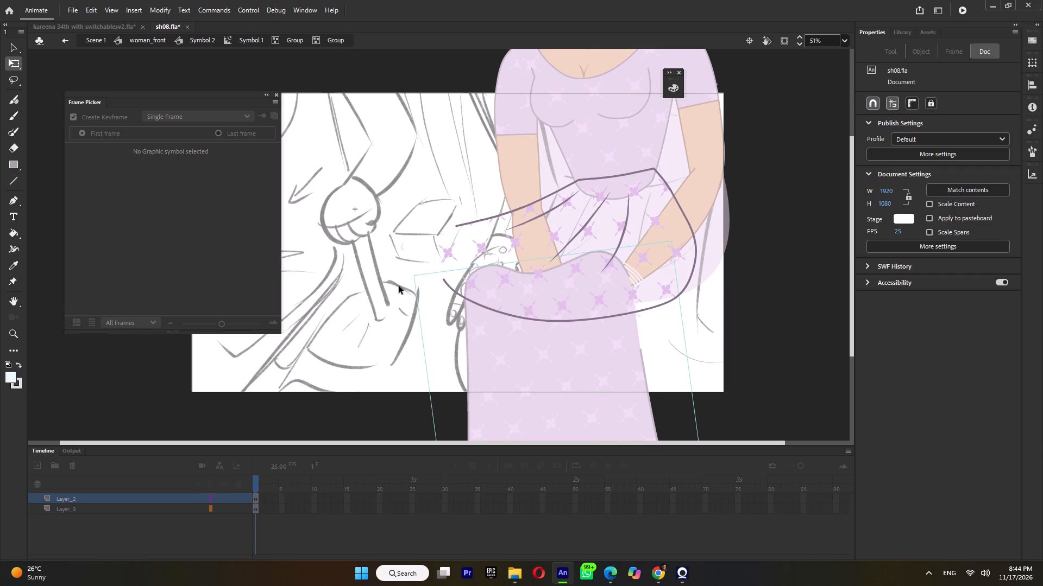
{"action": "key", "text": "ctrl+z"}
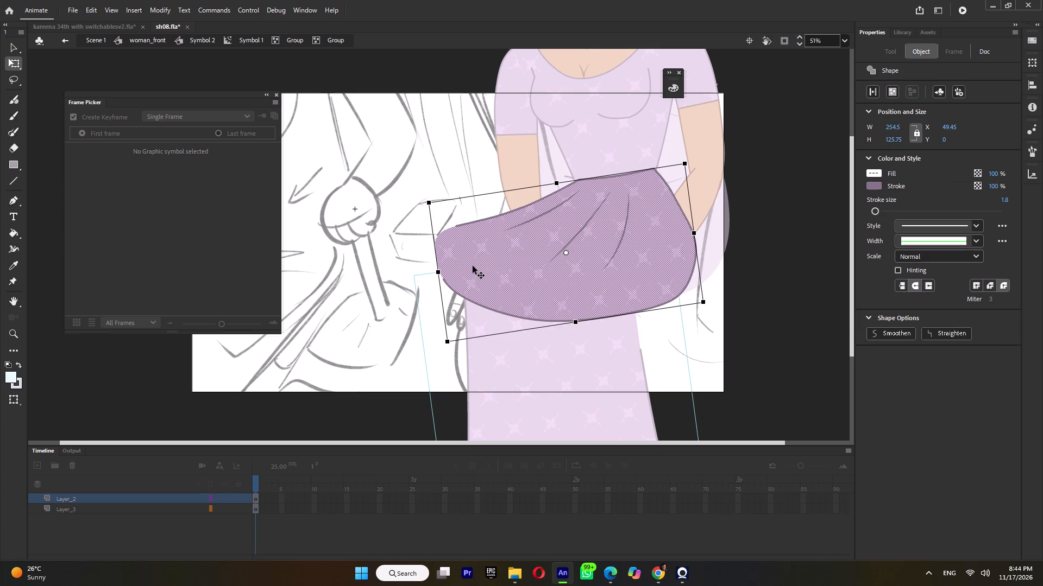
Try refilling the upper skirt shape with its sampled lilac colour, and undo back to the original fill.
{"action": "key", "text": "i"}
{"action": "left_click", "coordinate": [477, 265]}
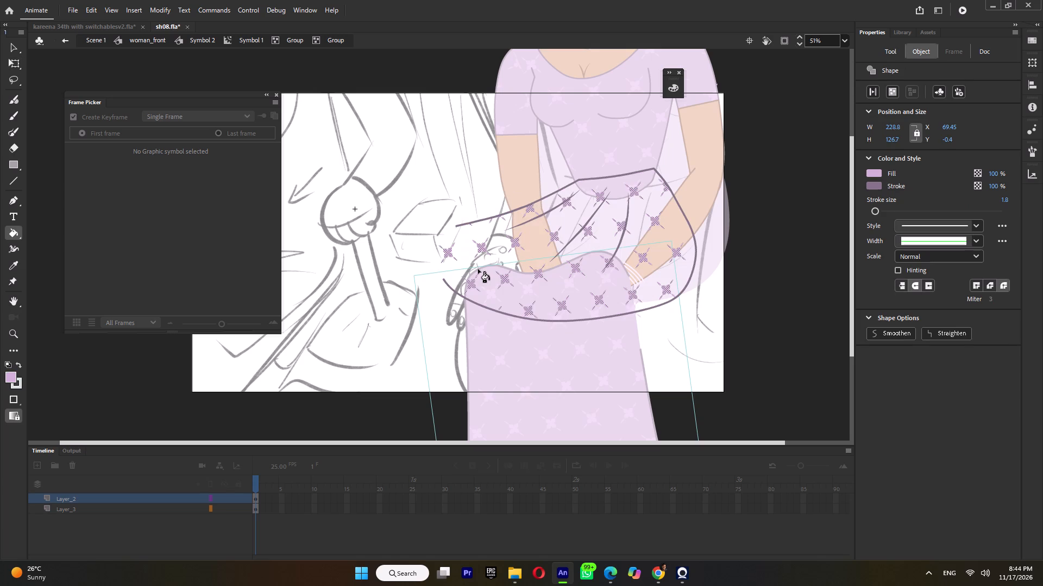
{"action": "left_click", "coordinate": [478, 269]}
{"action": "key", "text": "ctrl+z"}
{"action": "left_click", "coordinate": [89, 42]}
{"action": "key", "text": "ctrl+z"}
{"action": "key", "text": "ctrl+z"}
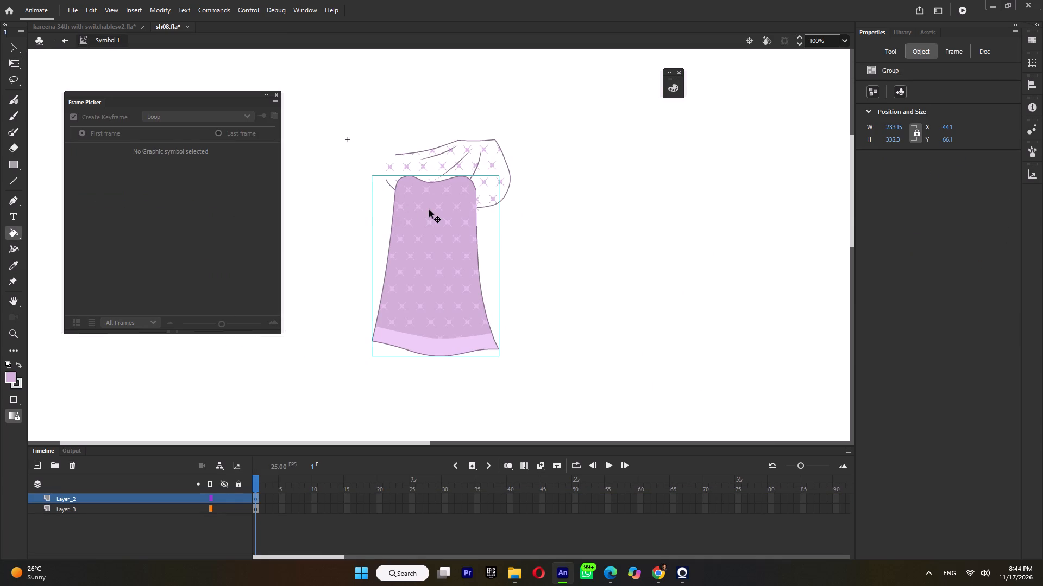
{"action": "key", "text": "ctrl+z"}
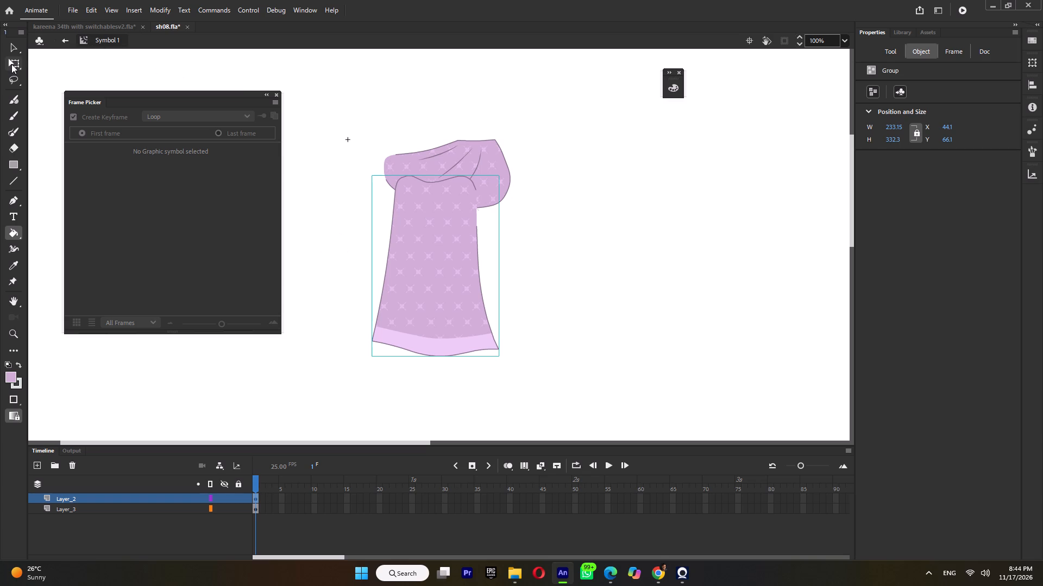
Return to Scene 1 and reopen the skirt's Symbol 1 in place through woman_front and Symbol 2.
{"action": "left_click", "coordinate": [11, 65]}
{"action": "left_click", "coordinate": [587, 252]}
{"action": "left_click", "coordinate": [587, 252]}
{"action": "double_click", "coordinate": [587, 252]}
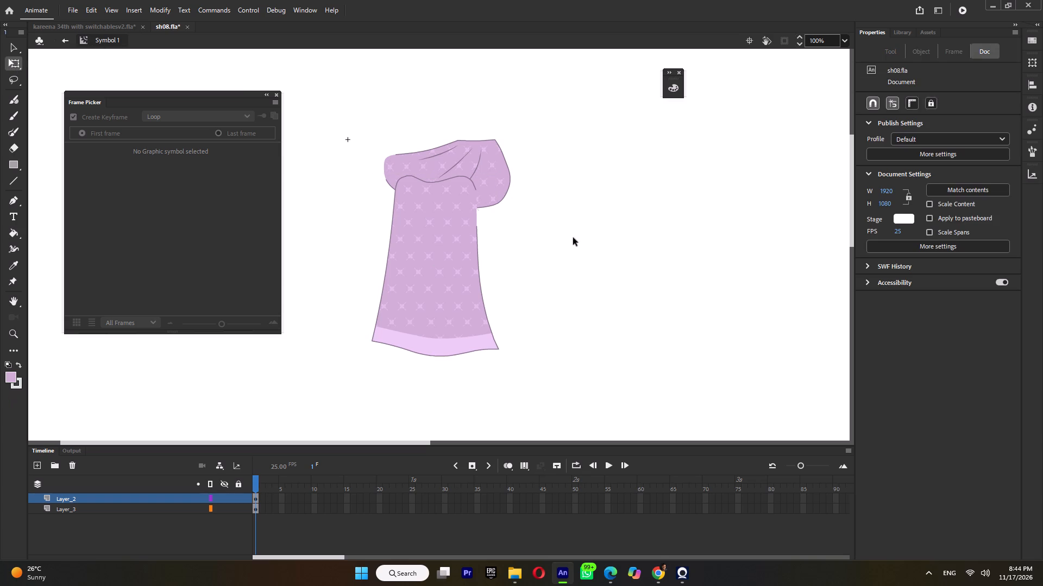
{"action": "left_click", "coordinate": [69, 43]}
{"action": "left_click", "coordinate": [69, 43]}
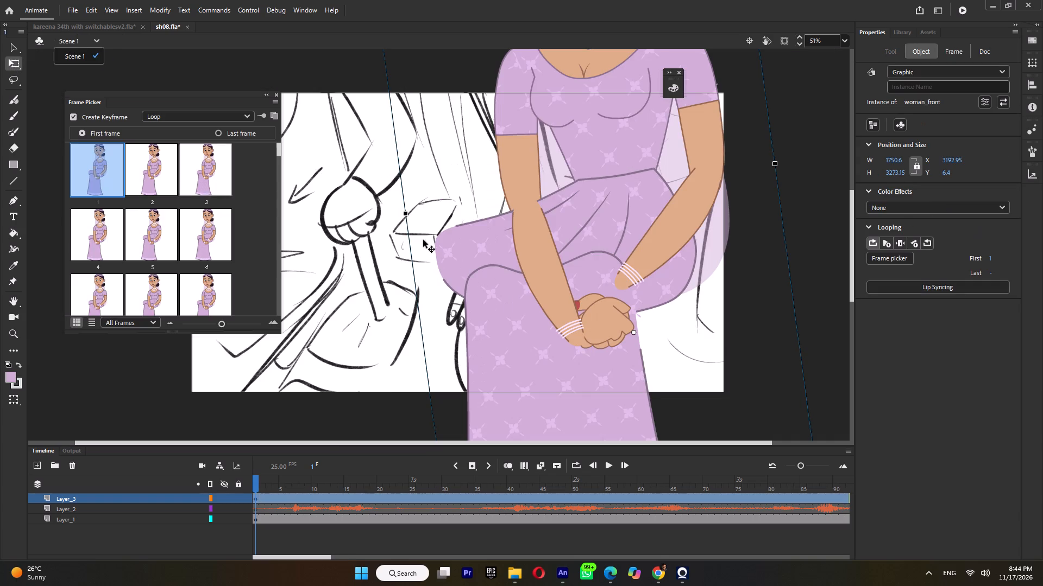
{"action": "triple_click", "coordinate": [501, 296]}
{"action": "double_click", "coordinate": [501, 296]}
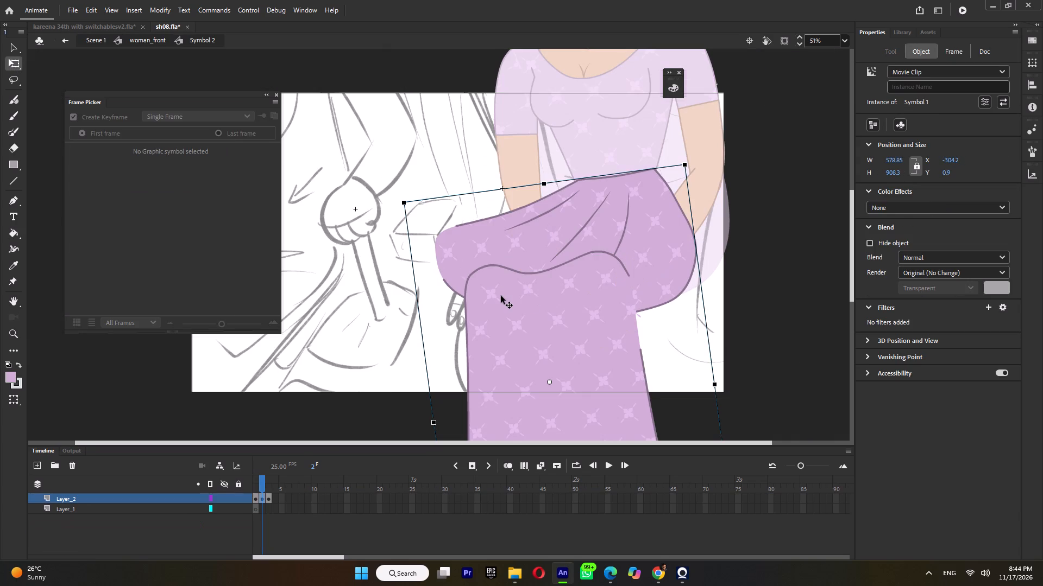
{"action": "triple_click", "coordinate": [602, 293]}
Tilt the lower skirt group slightly and move it left and down beneath the upper skirt group.
{"action": "left_click_drag", "start_coordinate": [682, 239], "coordinate": [703, 249]}
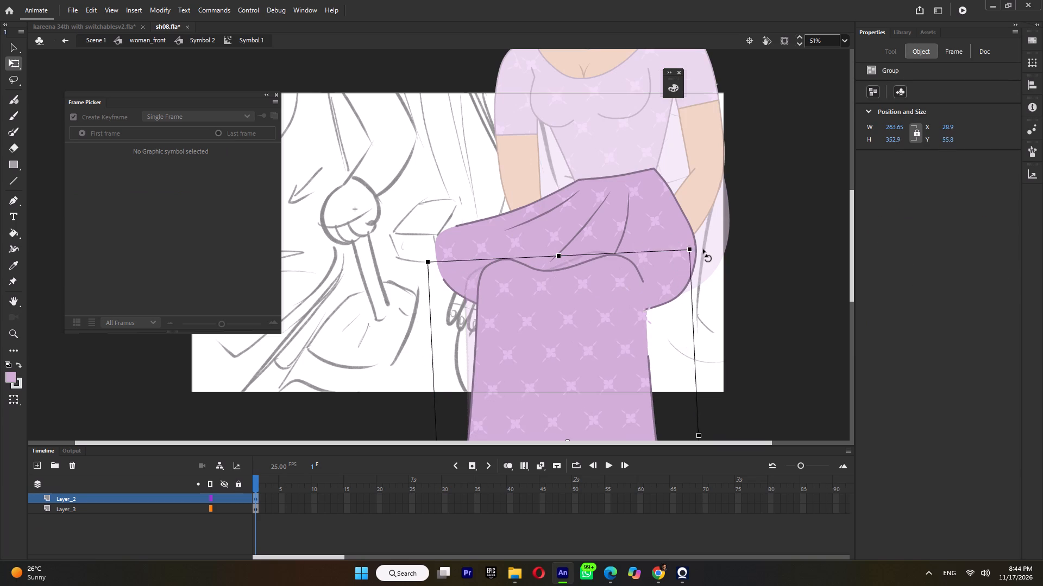
{"action": "left_click_drag", "start_coordinate": [703, 249], "coordinate": [701, 250]}
{"action": "left_click_drag", "start_coordinate": [611, 320], "coordinate": [582, 318]}
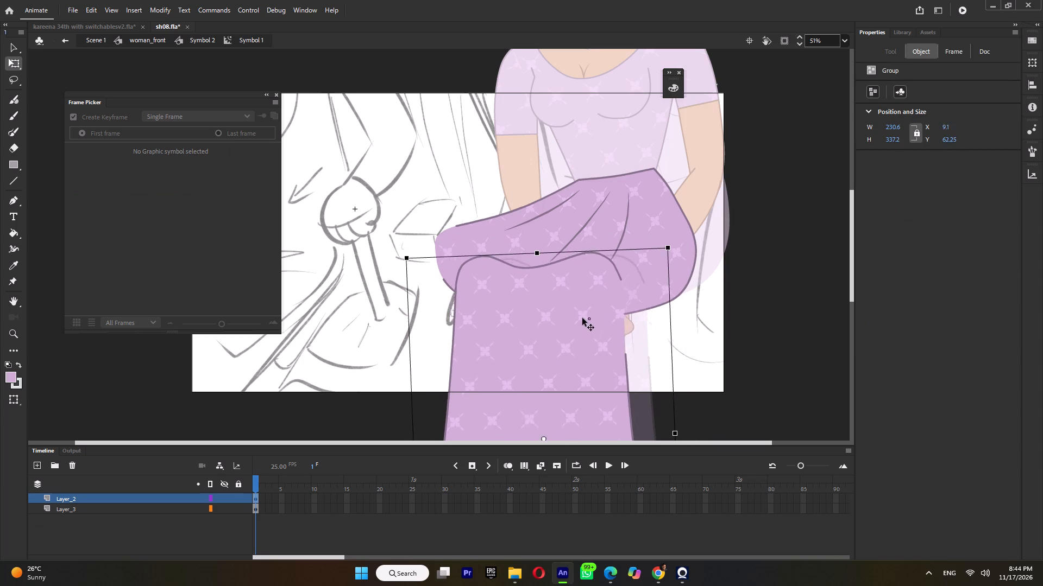
{"action": "left_click_drag", "start_coordinate": [582, 318], "coordinate": [593, 336]}
Open the upper skirt group, try breaking apart its nested group, and undo the break-apart.
{"action": "left_click", "coordinate": [519, 211]}
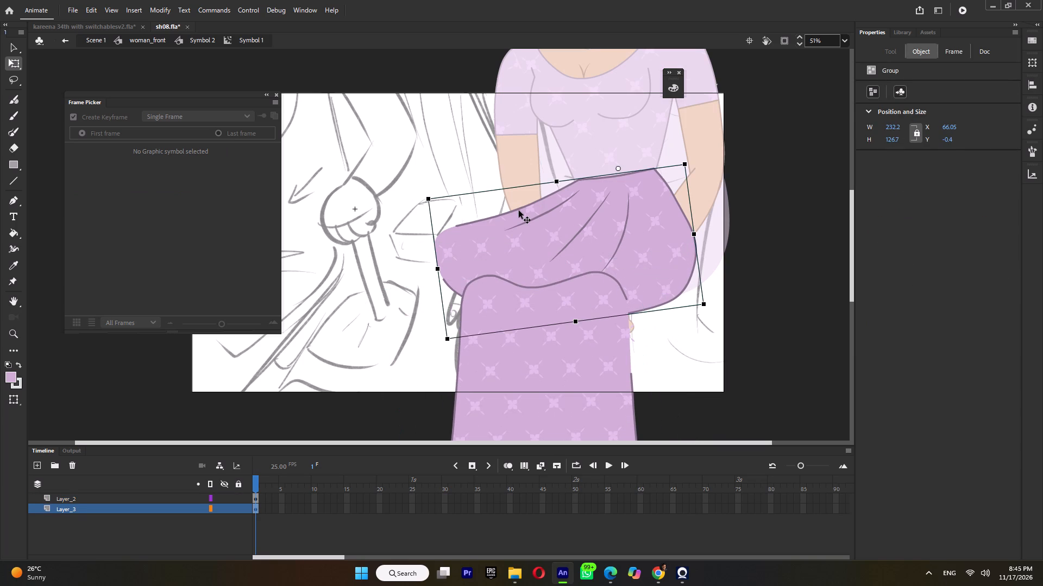
{"action": "double_click", "coordinate": [519, 211]}
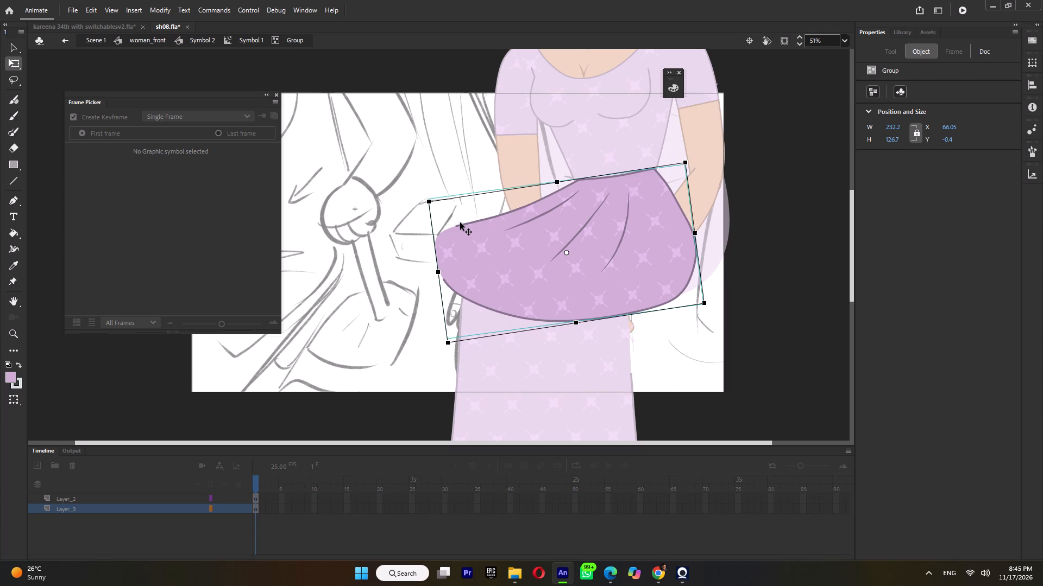
{"action": "key", "text": "ctrl+b"}
{"action": "key", "text": "ctrl+z"}
{"action": "left_click", "coordinate": [403, 261]}
Sample the upper skirt's lilac fill and set the Ink Bottle stroke to the skirt outline's dark purple.
{"action": "scroll", "coordinate": [462, 237], "scroll_direction": "up", "scroll_amount": 6, "text": "ctrl"}
{"action": "key", "text": "i"}
{"action": "left_click", "coordinate": [467, 232]}
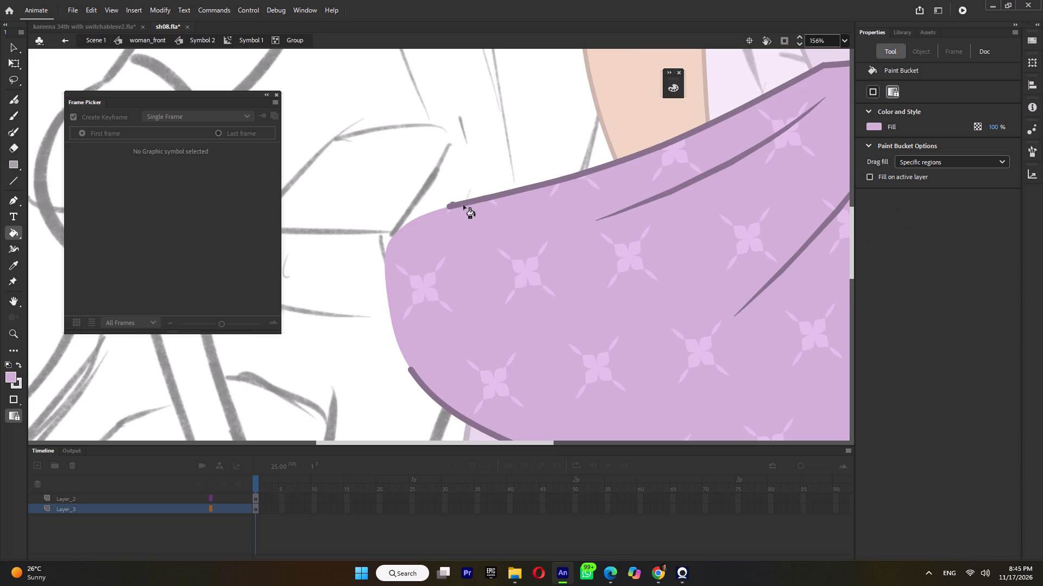
{"action": "key", "text": "s"}
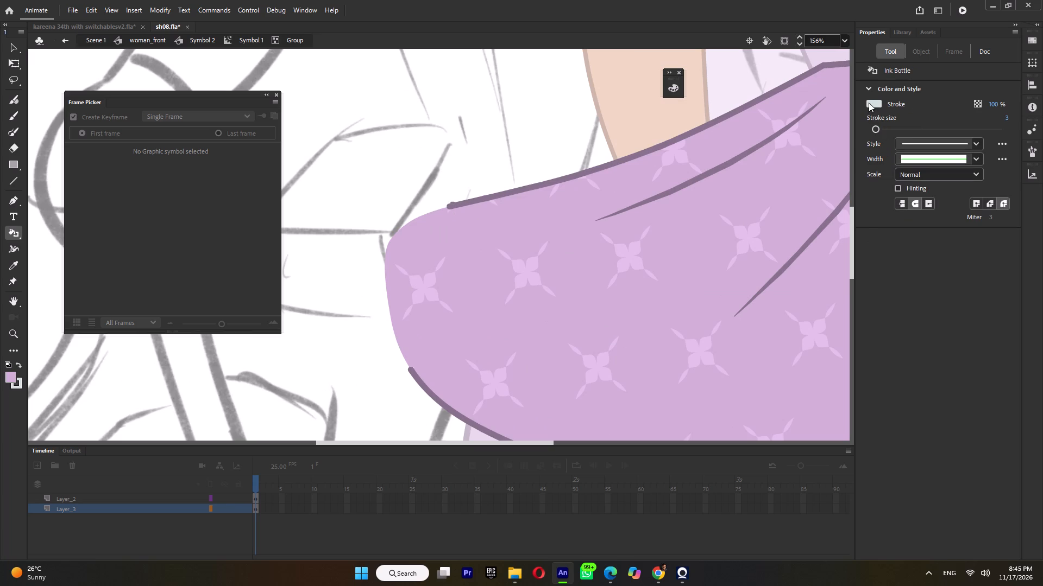
{"action": "left_click", "coordinate": [869, 103]}
{"action": "left_click", "coordinate": [582, 172]}
Open the nested upper skirt shape and try the Ink Bottle on the open outline end at the knee.
{"action": "double_click", "coordinate": [479, 222], "text": "ctrl"}
{"action": "left_click", "coordinate": [447, 211]}
{"action": "left_click", "coordinate": [436, 225]}
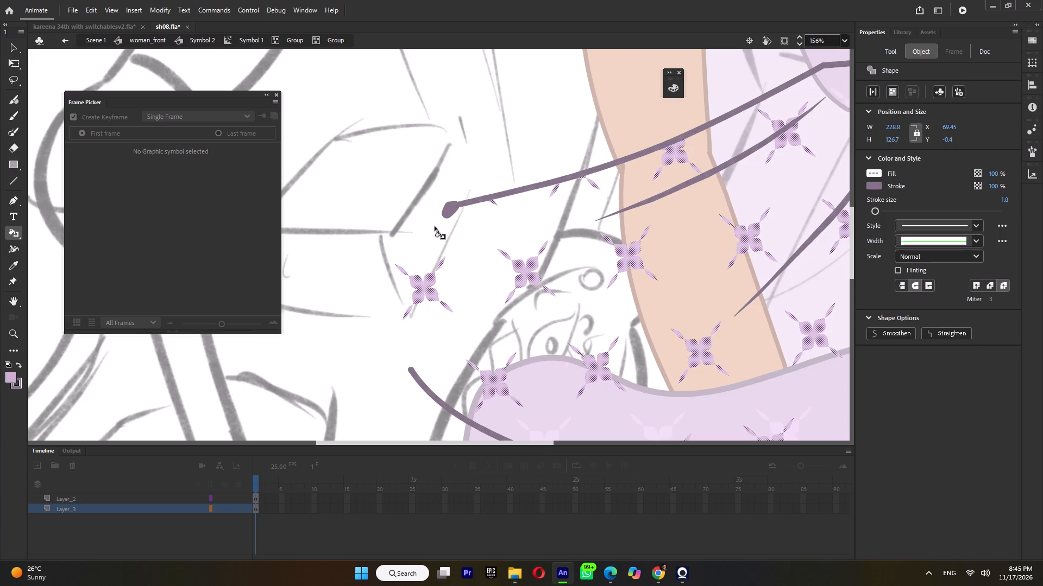
{"action": "left_click", "coordinate": [401, 254]}
{"action": "left_click", "coordinate": [411, 219], "text": "ctrl"}
{"action": "left_click_drag", "start_coordinate": [452, 216], "coordinate": [444, 221], "text": "ctrl"}
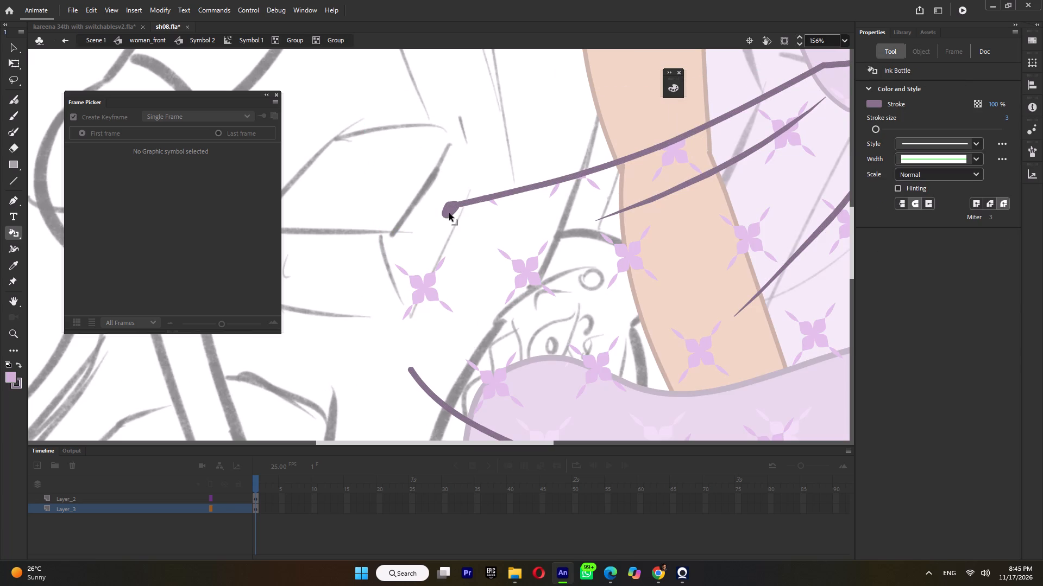
Delete the flower motif nearest the knee edge and the stray stroke blob at the upper outline's end.
{"action": "left_click", "coordinate": [420, 290], "text": "ctrl"}
{"action": "left_click_drag", "start_coordinate": [375, 248], "coordinate": [472, 331], "text": "ctrl"}
{"action": "key", "text": "Delete"}
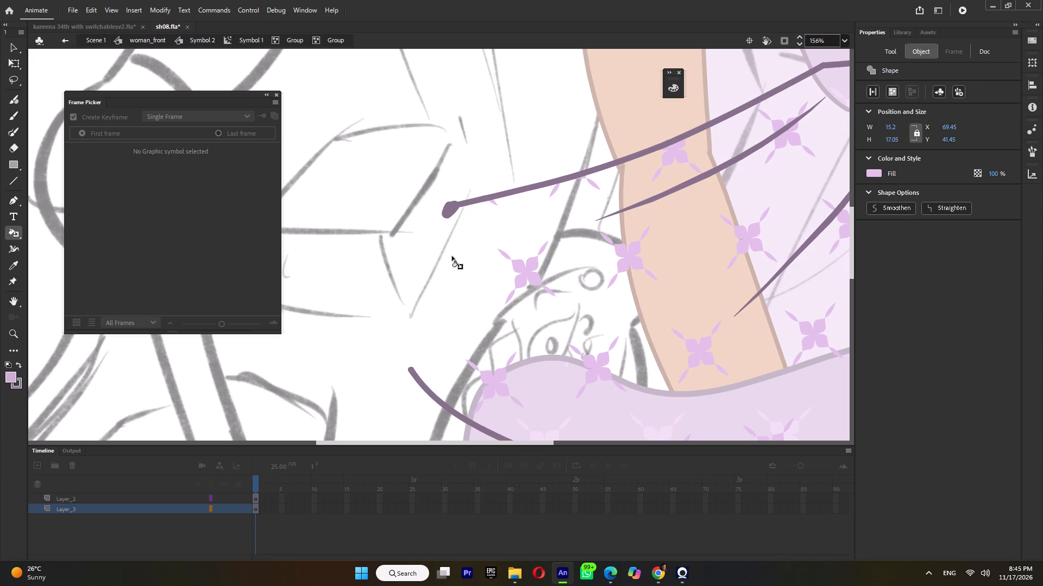
{"action": "left_click", "coordinate": [447, 212], "text": "ctrl"}
{"action": "left_click_drag", "start_coordinate": [405, 181], "coordinate": [465, 242], "text": "ctrl"}
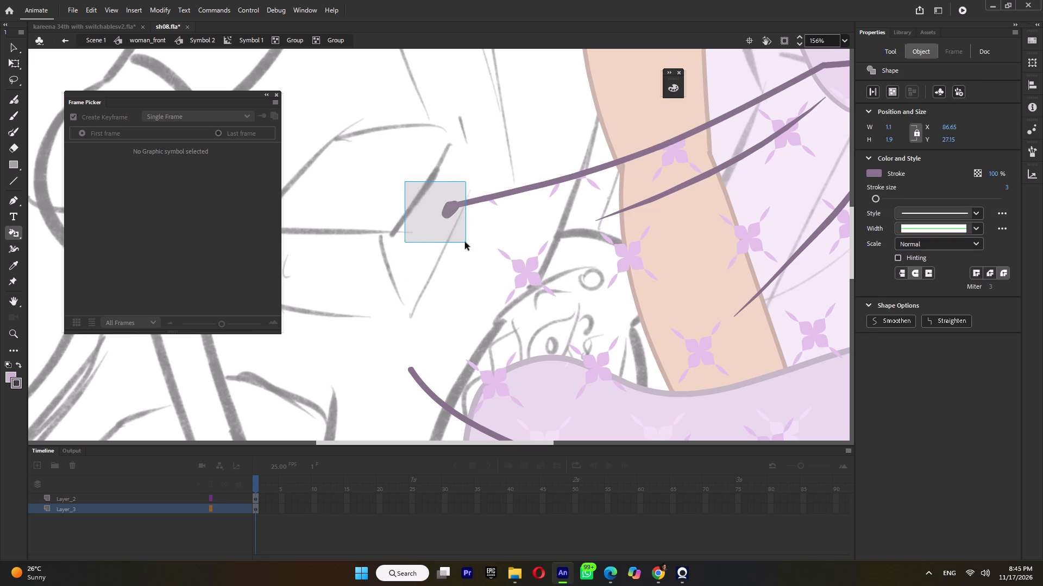
{"action": "left_click_drag", "start_coordinate": [465, 242], "coordinate": [464, 242], "text": "ctrl"}
{"action": "key", "text": "Delete"}
Extend and curve the upper outline's end down around the knee to meet the lower outline, closing the skirt shape.
{"action": "left_click_drag", "start_coordinate": [464, 203], "coordinate": [416, 290], "text": "ctrl"}
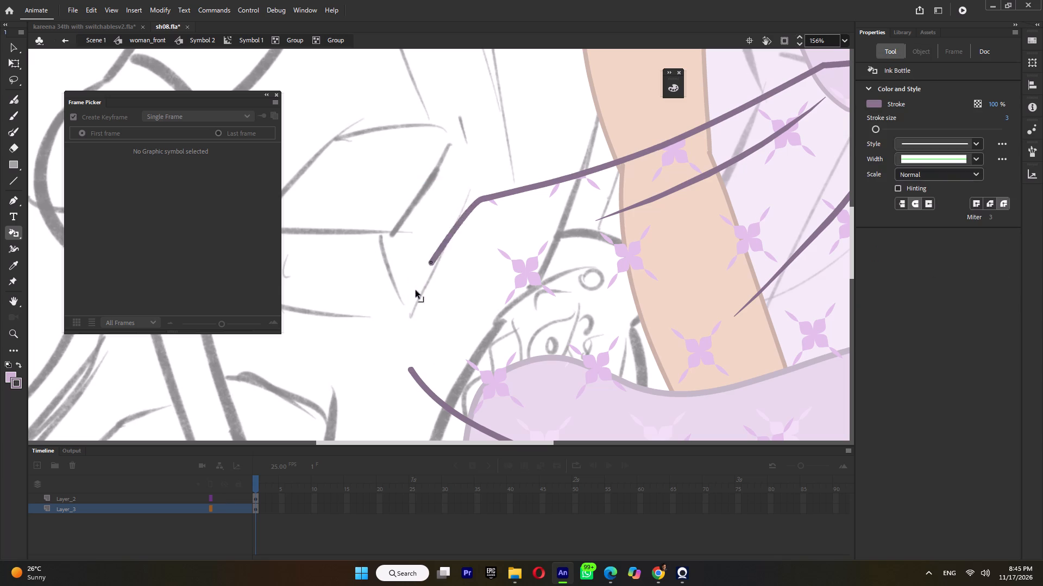
{"action": "left_click_drag", "start_coordinate": [416, 290], "coordinate": [412, 364], "text": "ctrl"}
{"action": "left_click_drag", "start_coordinate": [434, 310], "coordinate": [393, 366], "text": "ctrl"}
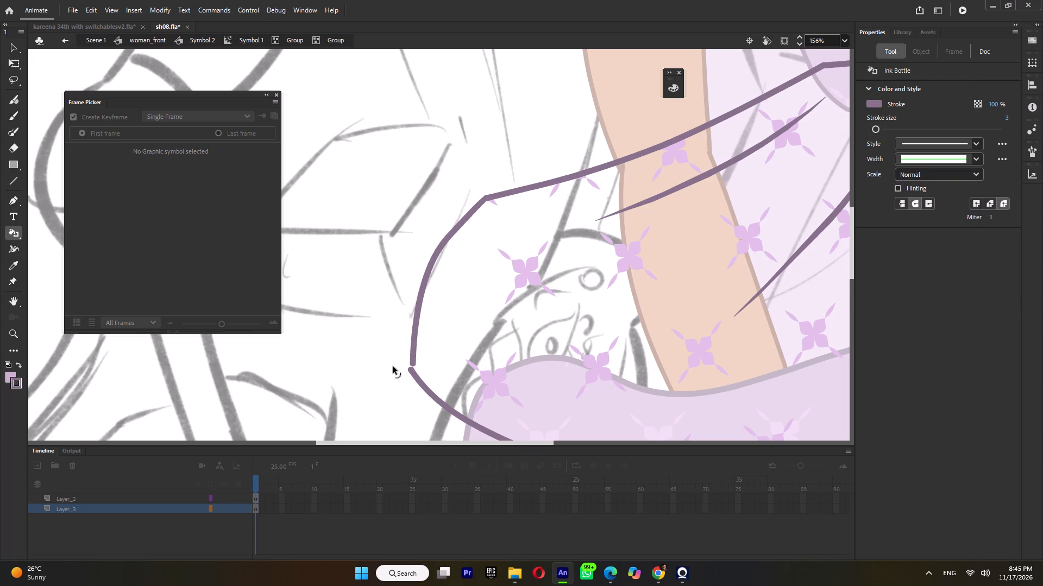
{"action": "left_click_drag", "start_coordinate": [393, 366], "coordinate": [397, 349], "text": "ctrl"}
{"action": "left_click_drag", "start_coordinate": [413, 364], "coordinate": [410, 374], "text": "ctrl"}
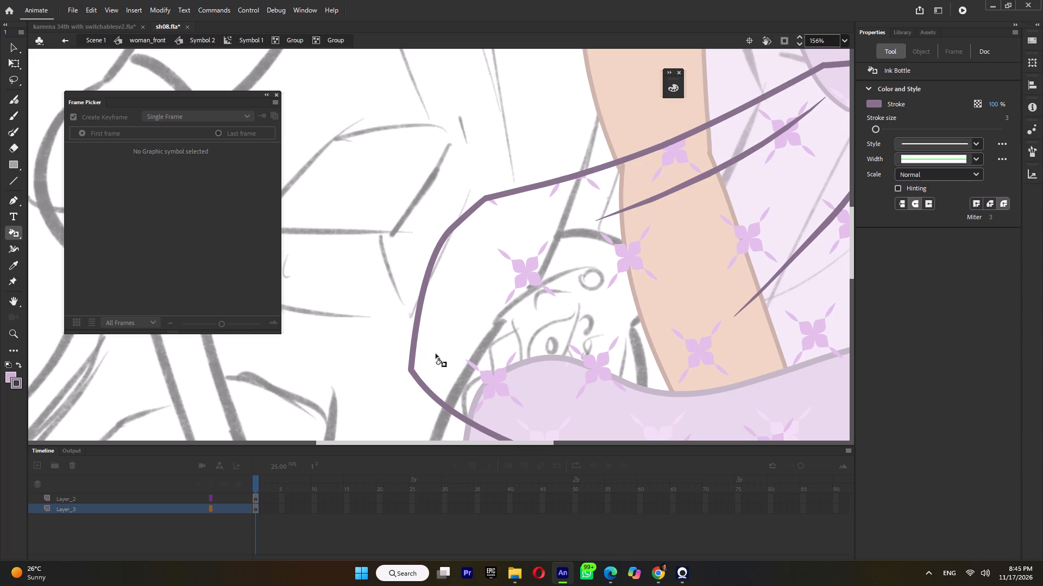
Fill the closed upper skirt shape with the sampled lilac.
{"action": "left_click", "coordinate": [436, 335]}
{"action": "key", "text": "k"}
{"action": "left_click", "coordinate": [439, 325]}
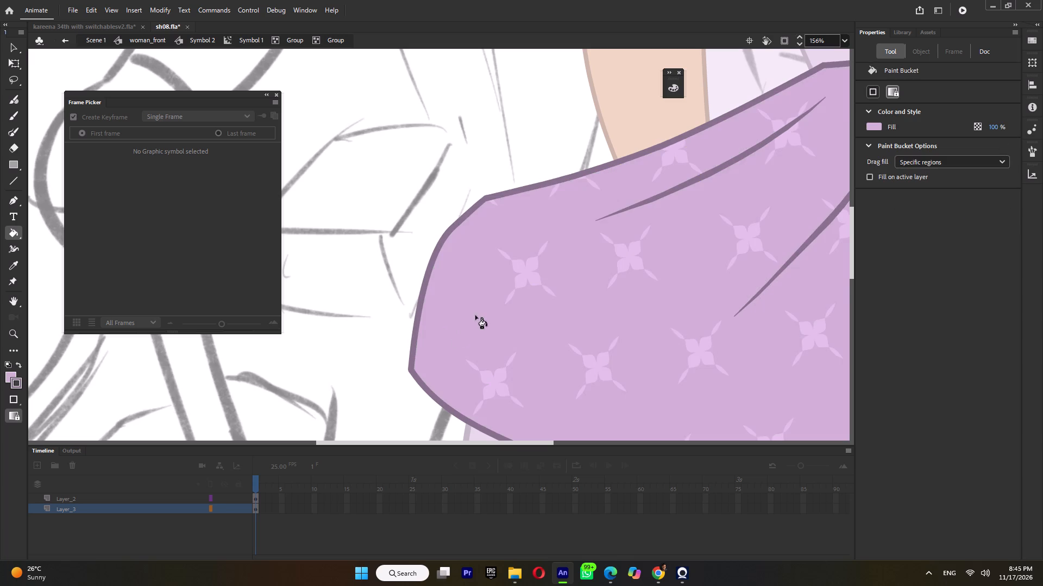
Delete the stray strokes crossing at the lower knee corner of the upper skirt shape.
{"action": "scroll", "coordinate": [483, 279], "scroll_direction": "down", "scroll_amount": 5, "text": "ctrl"}
{"action": "left_click_drag", "start_coordinate": [461, 306], "coordinate": [483, 343], "text": "ctrl"}
{"action": "left_click", "coordinate": [469, 316], "text": "ctrl"}
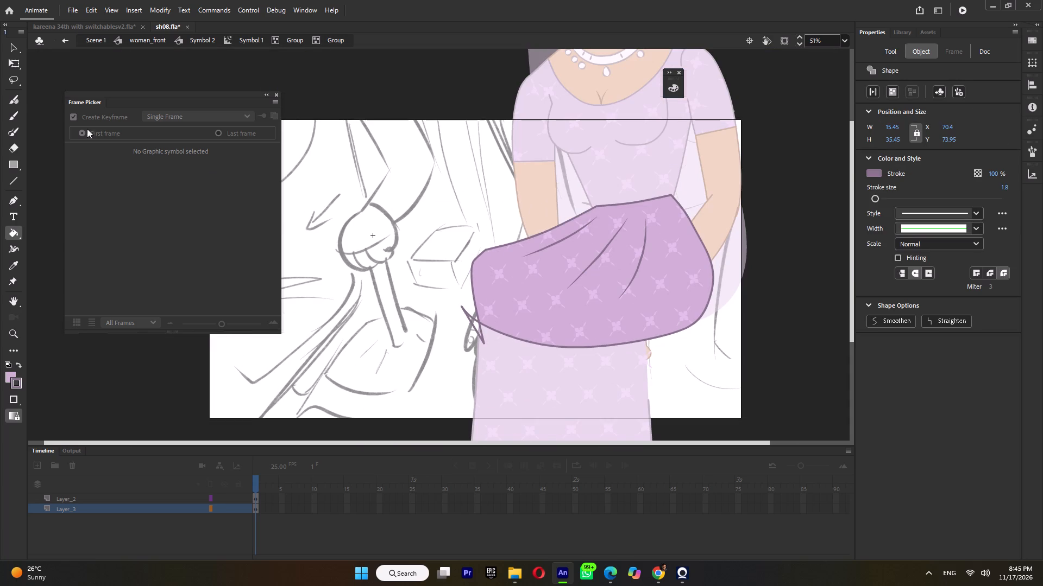
{"action": "left_click", "coordinate": [11, 66]}
{"action": "key", "text": "Delete"}
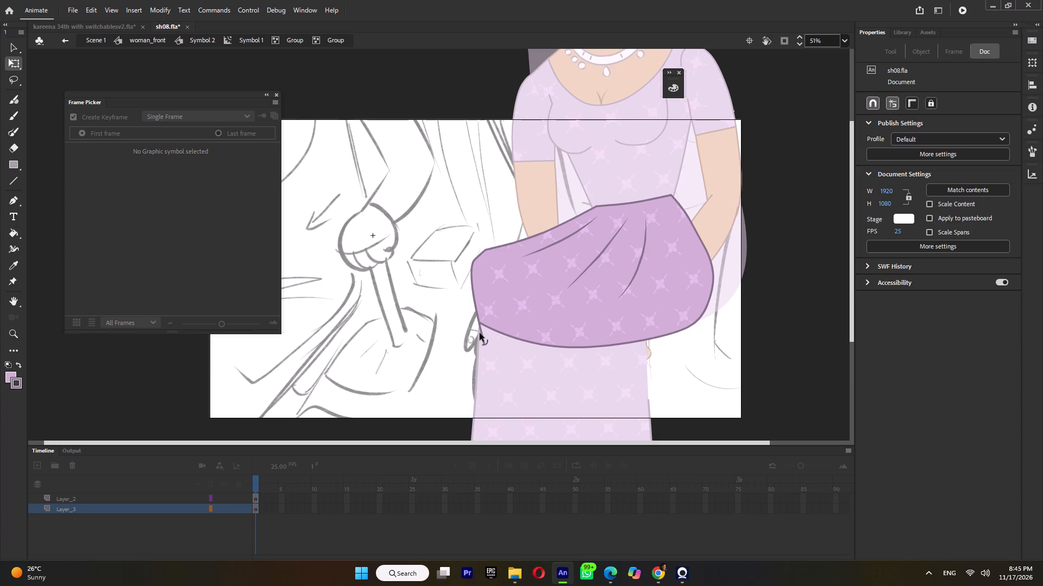
{"action": "left_click", "coordinate": [480, 333]}
{"action": "key", "text": "Delete"}
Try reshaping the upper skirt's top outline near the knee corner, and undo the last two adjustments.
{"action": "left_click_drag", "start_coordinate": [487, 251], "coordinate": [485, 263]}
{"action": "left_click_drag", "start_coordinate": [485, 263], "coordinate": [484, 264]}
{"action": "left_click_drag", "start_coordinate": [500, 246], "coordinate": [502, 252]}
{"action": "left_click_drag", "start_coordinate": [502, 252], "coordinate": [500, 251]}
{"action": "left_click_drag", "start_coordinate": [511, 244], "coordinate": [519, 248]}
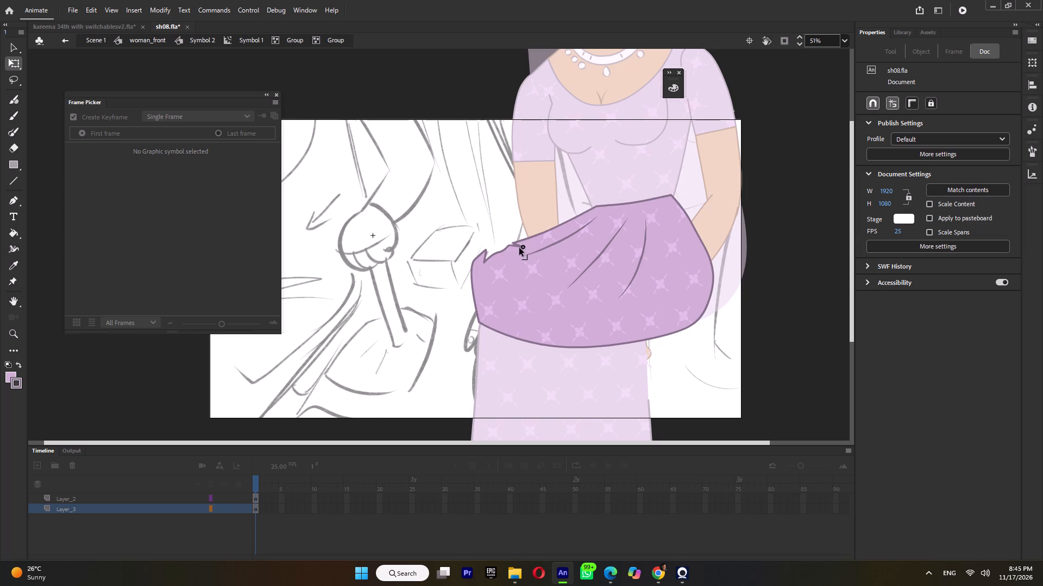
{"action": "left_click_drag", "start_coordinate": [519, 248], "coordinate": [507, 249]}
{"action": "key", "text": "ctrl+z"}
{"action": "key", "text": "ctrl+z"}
Cover the flower motifs along the upper skirt's top edge near the knee with the sampled lilac fill.
{"action": "scroll", "coordinate": [524, 244], "scroll_direction": "up", "scroll_amount": 5, "text": "ctrl"}
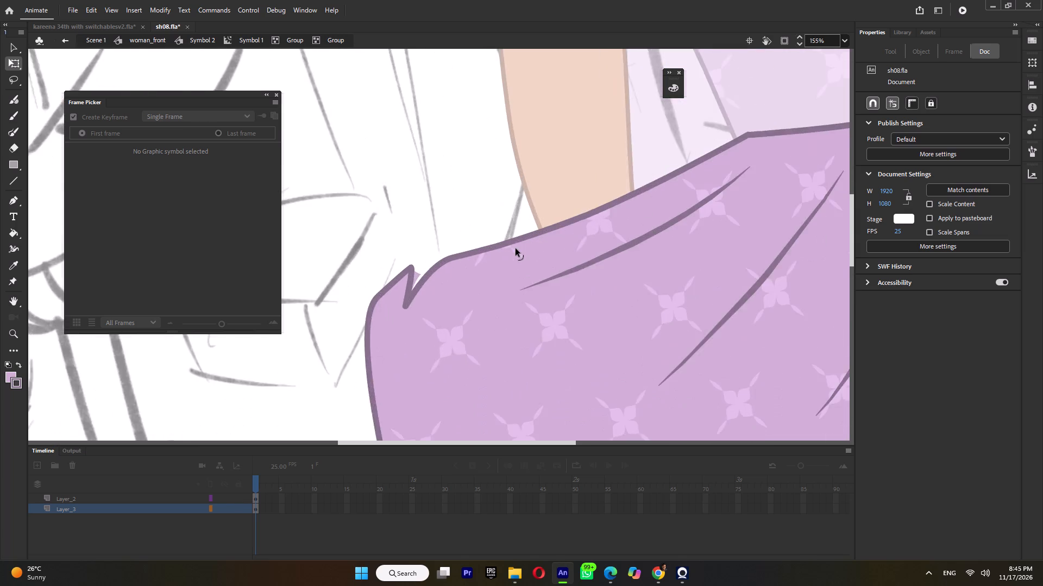
{"action": "scroll", "coordinate": [515, 249], "scroll_direction": "up", "scroll_amount": 2, "text": "ctrl"}
{"action": "key", "text": "i"}
{"action": "left_click", "coordinate": [496, 291]}
{"action": "left_click", "coordinate": [521, 253]}
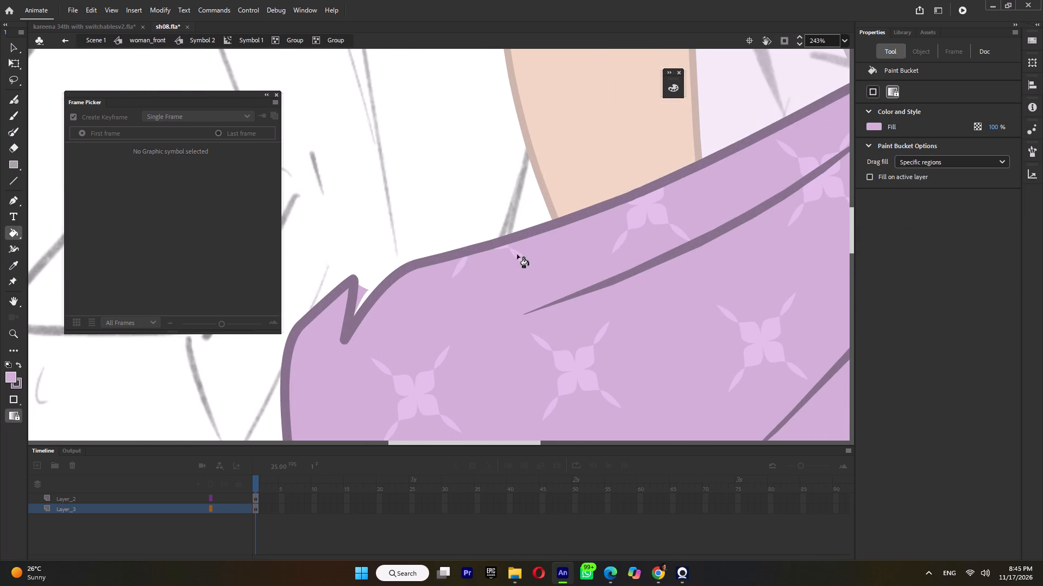
{"action": "left_click", "coordinate": [517, 254]}
{"action": "left_click", "coordinate": [497, 245]}
{"action": "left_click", "coordinate": [502, 248]}
{"action": "left_click", "coordinate": [456, 269]}
{"action": "left_click", "coordinate": [640, 218]}
{"action": "left_click", "coordinate": [624, 240]}
{"action": "left_click", "coordinate": [680, 234]}
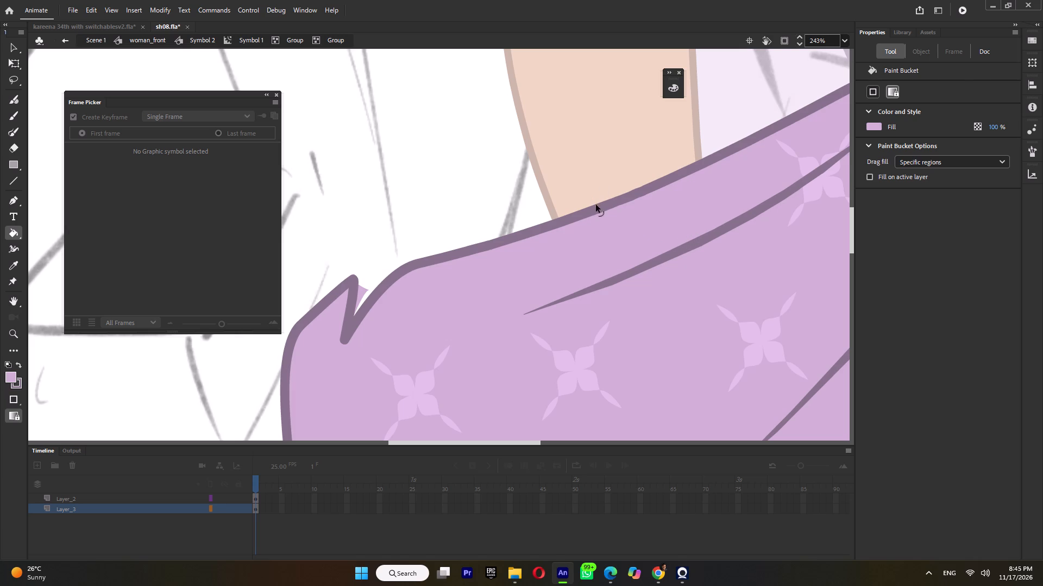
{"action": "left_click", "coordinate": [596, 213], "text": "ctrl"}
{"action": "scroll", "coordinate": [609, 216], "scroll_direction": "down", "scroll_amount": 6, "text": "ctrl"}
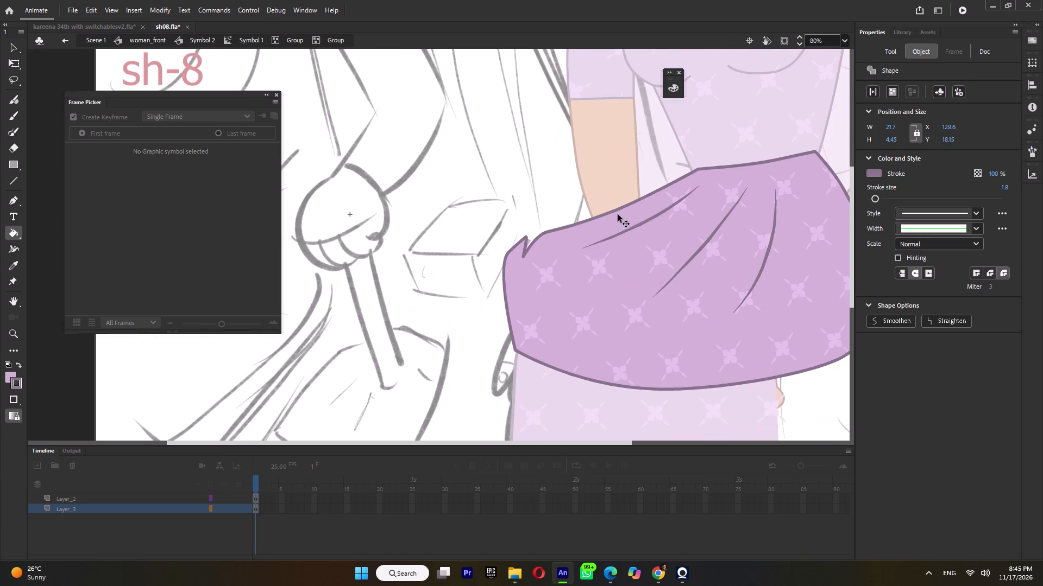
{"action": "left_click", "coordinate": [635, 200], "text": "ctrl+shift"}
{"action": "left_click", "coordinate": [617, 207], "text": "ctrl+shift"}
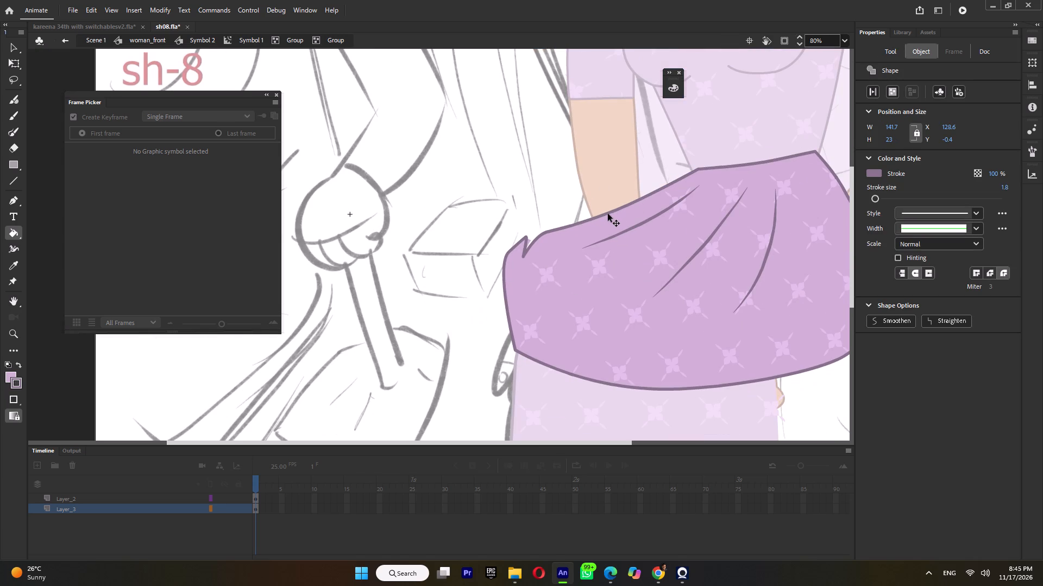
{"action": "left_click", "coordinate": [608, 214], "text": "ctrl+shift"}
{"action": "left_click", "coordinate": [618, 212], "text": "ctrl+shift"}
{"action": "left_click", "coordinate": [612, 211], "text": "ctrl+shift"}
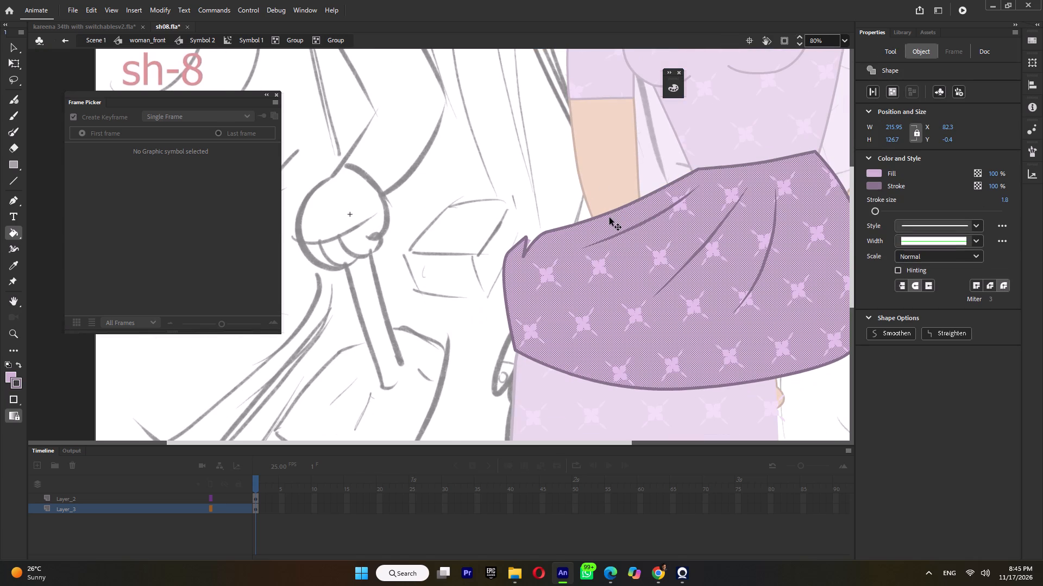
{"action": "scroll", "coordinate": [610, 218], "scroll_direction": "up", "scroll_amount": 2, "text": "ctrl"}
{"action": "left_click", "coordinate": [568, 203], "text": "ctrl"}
Delete the rectangular area around the notch at the upper skirt's top knee corner.
{"action": "left_click_drag", "start_coordinate": [412, 207], "coordinate": [532, 277], "text": "ctrl"}
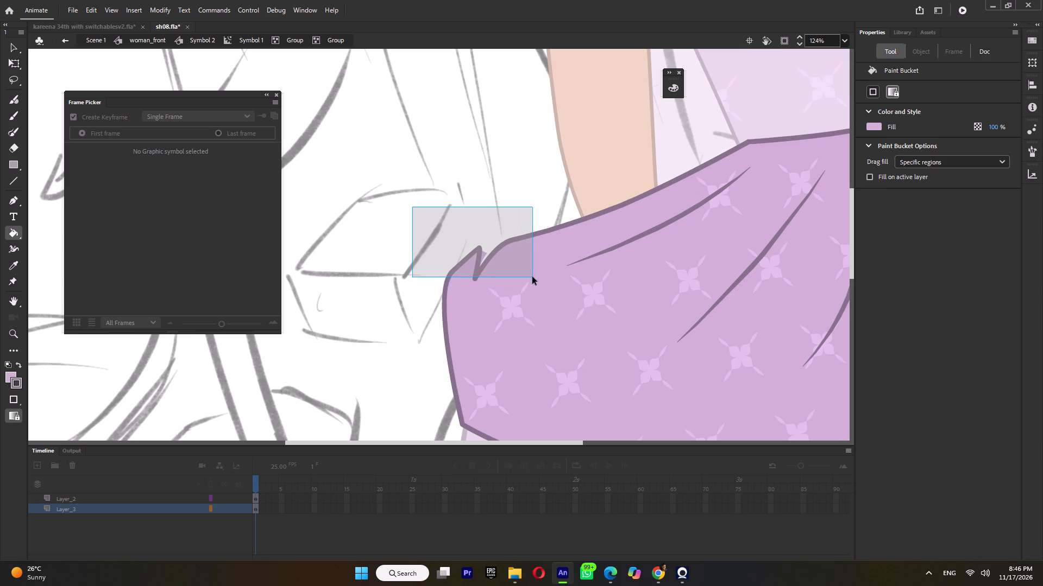
{"action": "left_click_drag", "start_coordinate": [532, 277], "coordinate": [533, 277], "text": "ctrl"}
{"action": "key", "text": "Delete"}
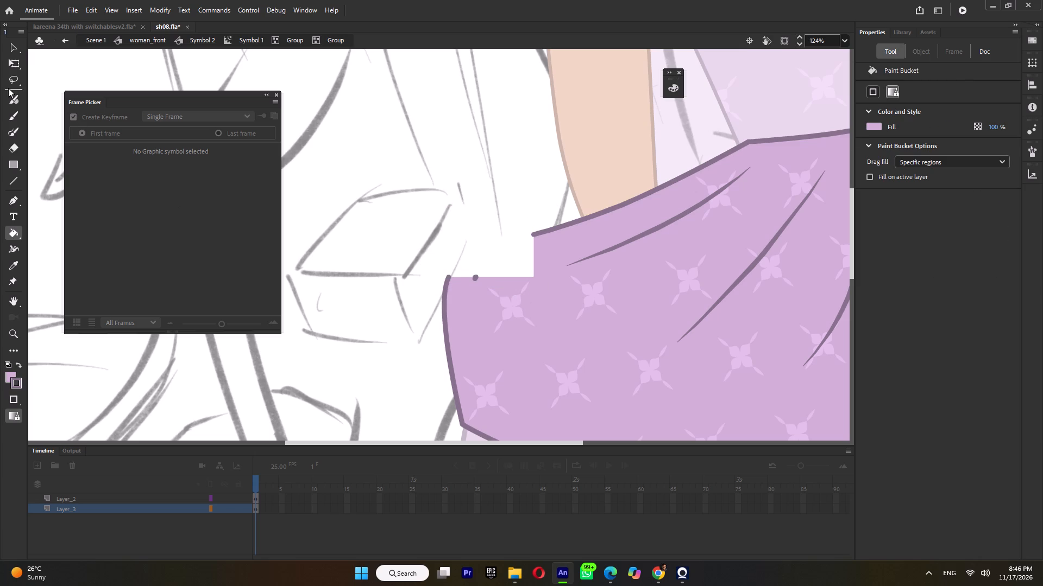
Delete the stray dot, outline stubs and surrounding fill at the notched top knee corner of the upper skirt.
{"action": "left_click", "coordinate": [17, 65]}
{"action": "left_click_drag", "start_coordinate": [412, 243], "coordinate": [486, 324]}
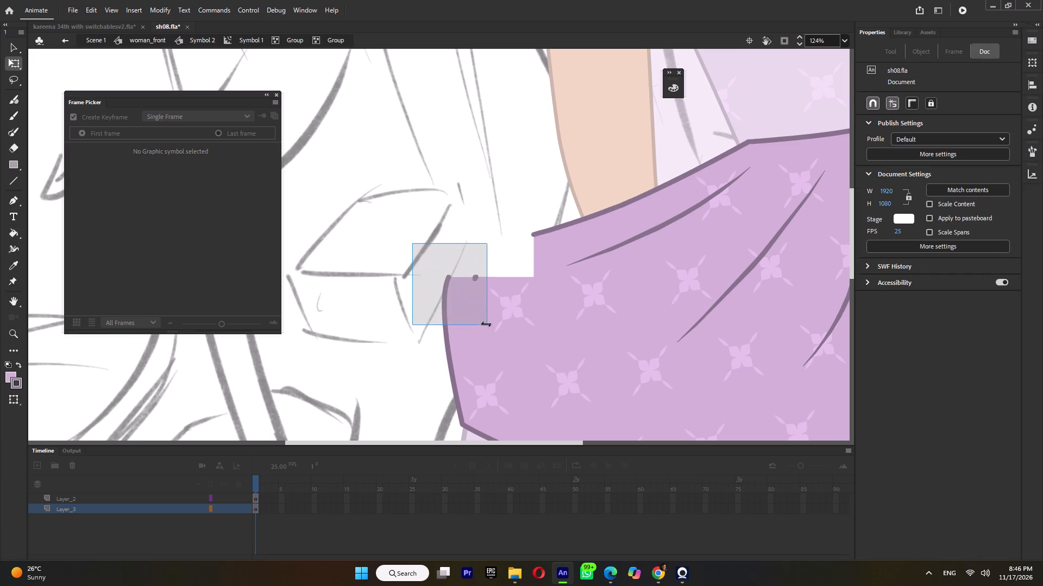
{"action": "key", "text": "Delete"}
{"action": "left_click_drag", "start_coordinate": [532, 234], "coordinate": [479, 257]}
{"action": "left_click", "coordinate": [511, 245]}
{"action": "key", "text": "Delete"}
{"action": "left_click", "coordinate": [553, 229]}
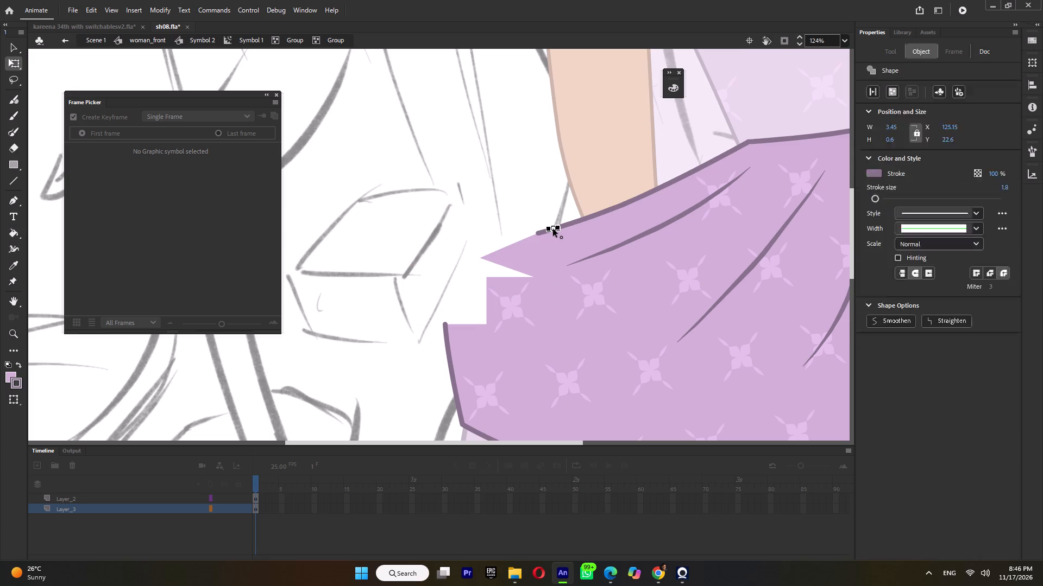
{"action": "left_click_drag", "start_coordinate": [501, 212], "coordinate": [577, 238]}
{"action": "key", "text": "Delete"}
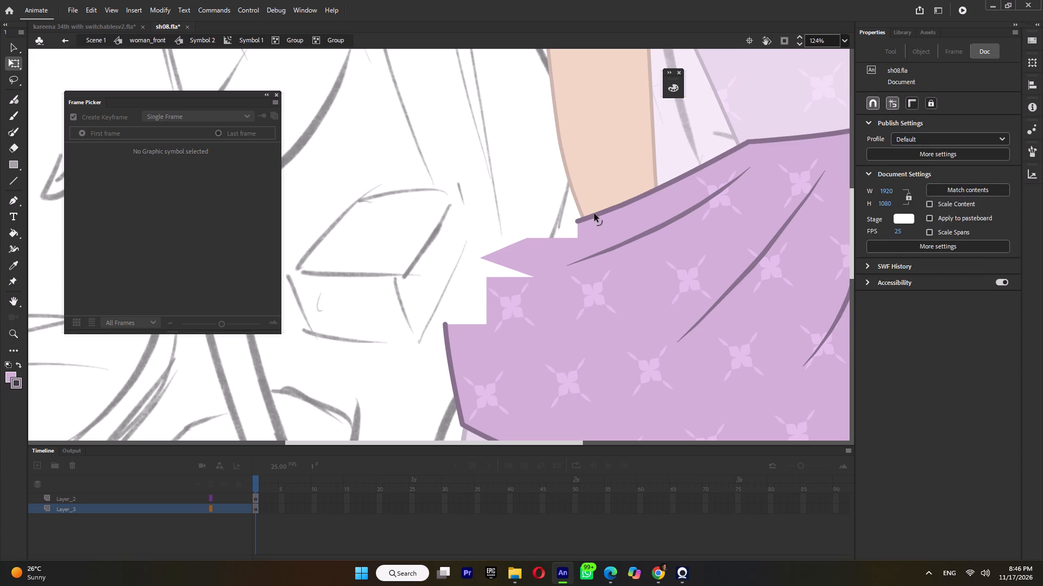
Straighten the selected stretch of the upper skirt's top outline below the forearm.
{"action": "left_click", "coordinate": [594, 214]}
{"action": "left_click", "coordinate": [642, 193], "text": "shift"}
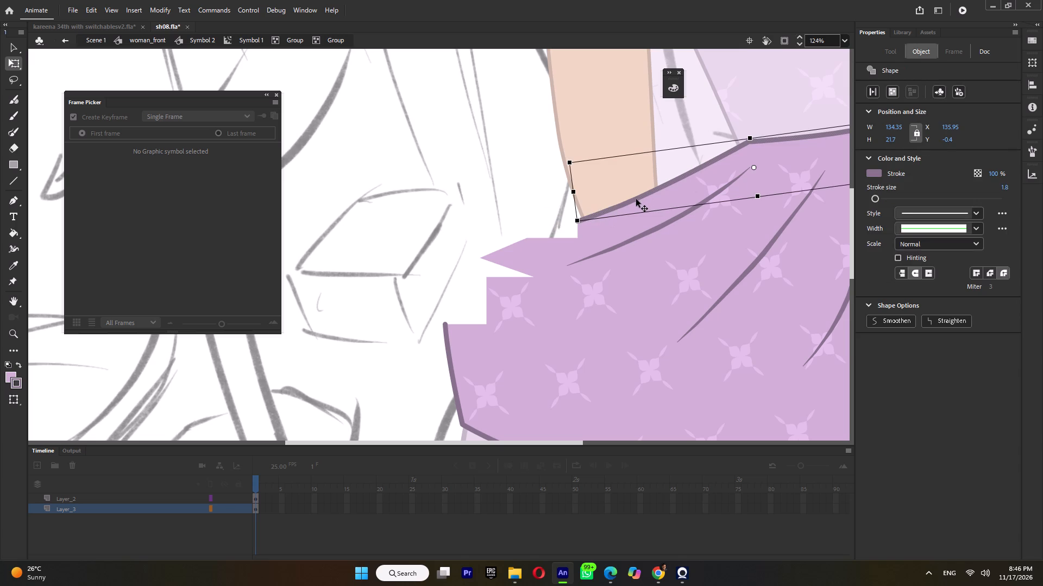
{"action": "scroll", "coordinate": [632, 203], "scroll_direction": "up", "scroll_amount": 3, "text": "ctrl"}
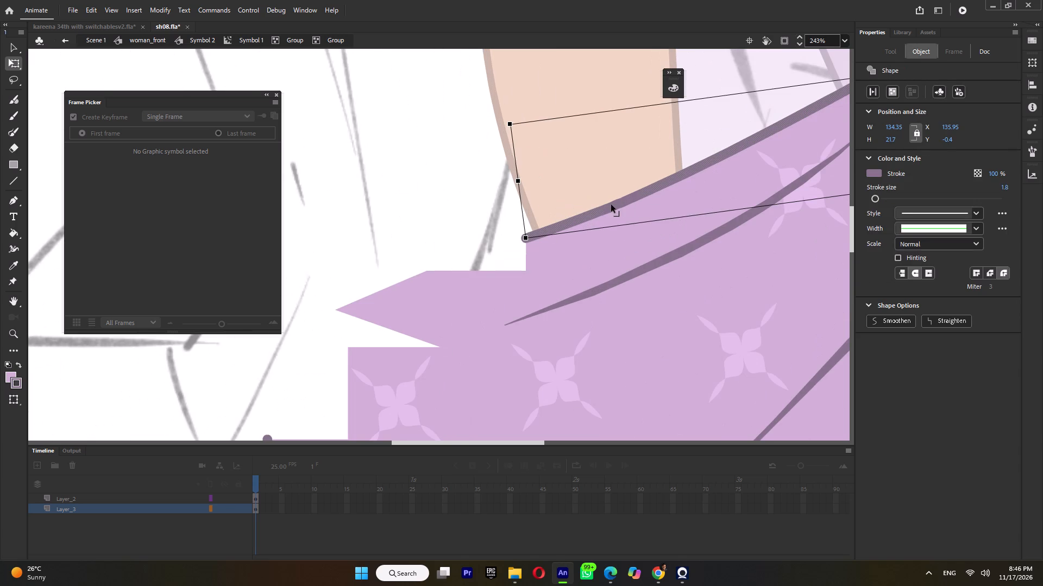
{"action": "left_click", "coordinate": [611, 205], "text": "ctrl+shift"}
{"action": "left_click", "coordinate": [626, 200], "text": "ctrl+shift"}
{"action": "left_click", "coordinate": [632, 196], "text": "ctrl+shift"}
{"action": "left_click_drag", "start_coordinate": [550, 169], "coordinate": [643, 227], "text": "ctrl+shift"}
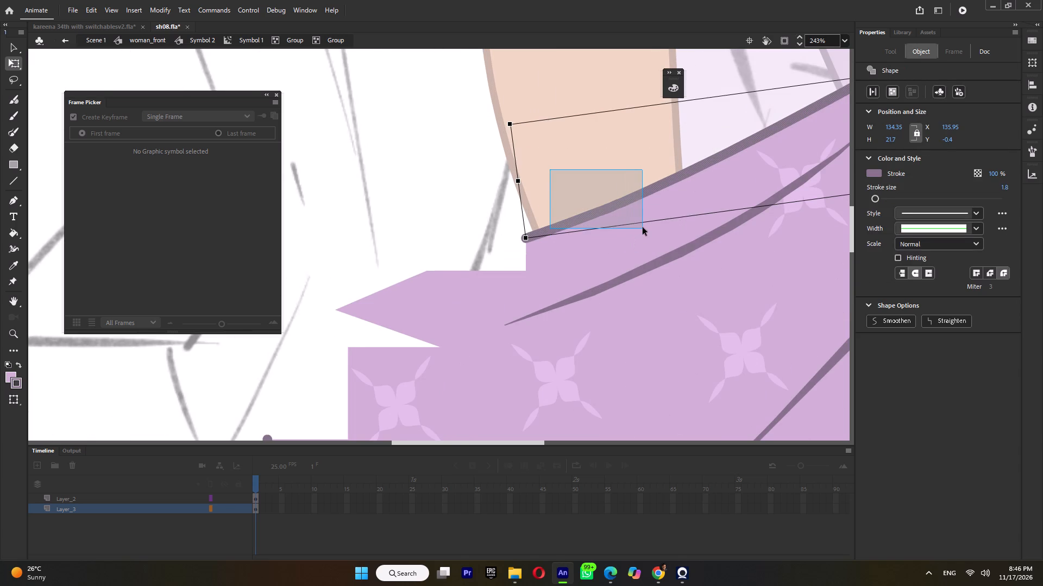
{"action": "left_click_drag", "start_coordinate": [643, 227], "coordinate": [648, 226], "text": "ctrl+shift"}
{"action": "left_click", "coordinate": [631, 217], "text": "ctrl+shift"}
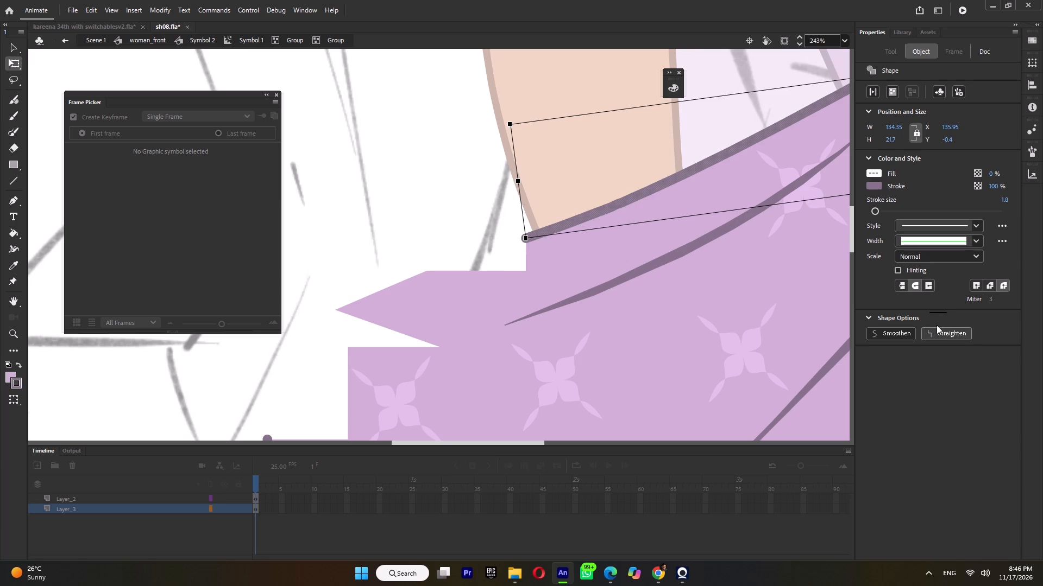
{"action": "triple_click", "coordinate": [936, 329], "text": "ctrl"}
{"action": "triple_click", "coordinate": [936, 329], "text": "ctrl"}
{"action": "left_click", "coordinate": [608, 172]}
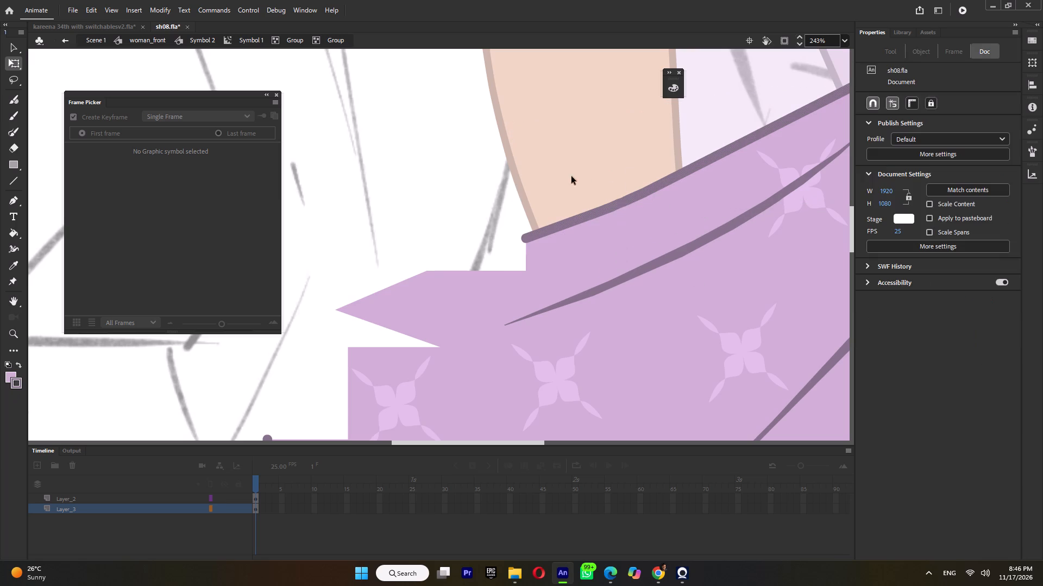
Delete the end of the upper skirt's top outline where it runs beneath the forearm.
{"action": "left_click_drag", "start_coordinate": [576, 176], "coordinate": [636, 221]}
{"action": "key", "text": "Delete"}
{"action": "left_click", "coordinate": [563, 225]}
{"action": "key", "text": "Delete"}
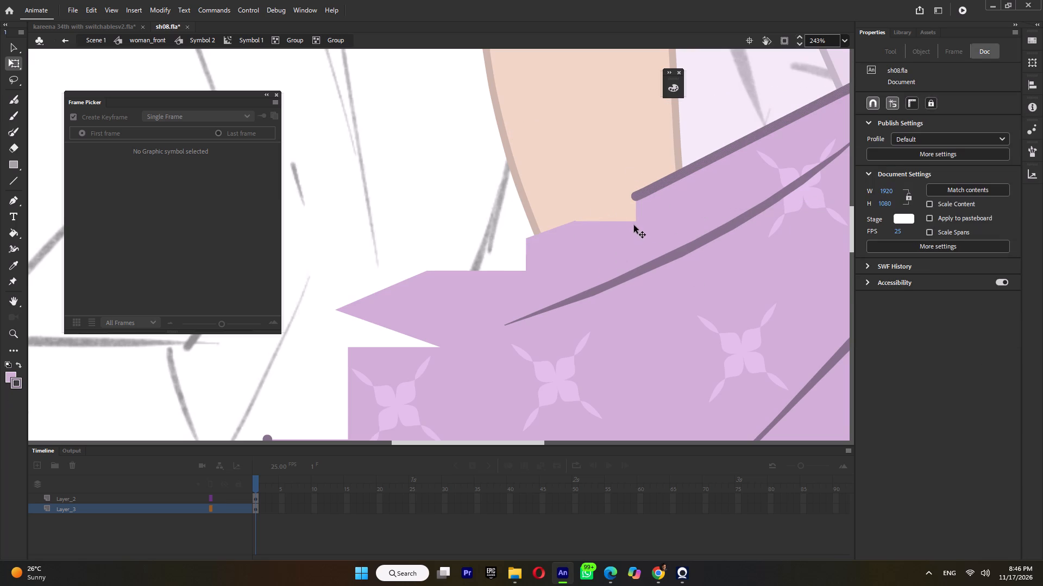
Reshape the upper skirt's stepped fill corners into a diagonal knee edge and delete the leftover fill triangle and flower motif pieces.
{"action": "left_click_drag", "start_coordinate": [636, 220], "coordinate": [638, 196]}
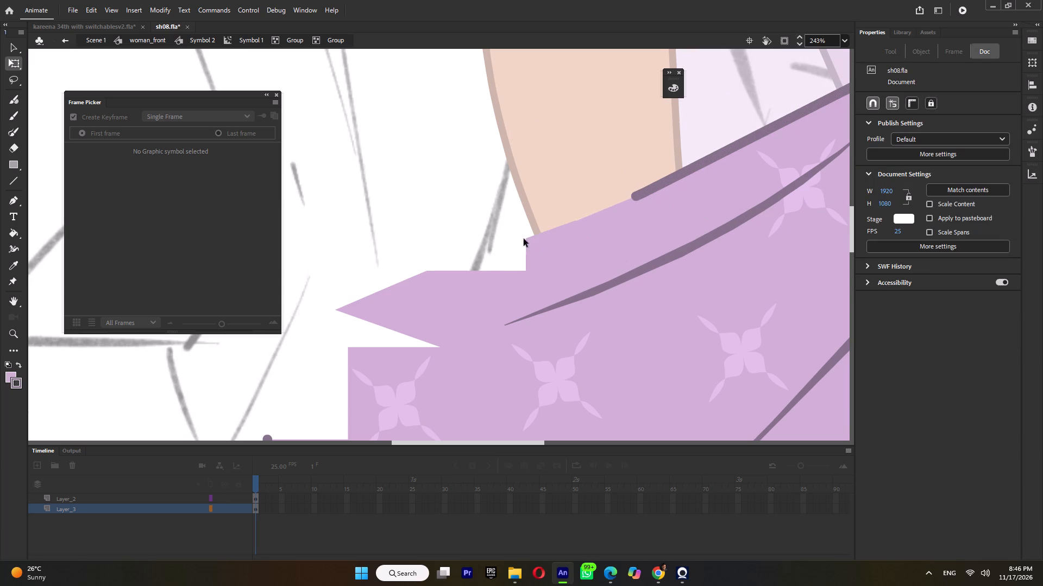
{"action": "left_click_drag", "start_coordinate": [531, 238], "coordinate": [311, 463]}
{"action": "left_click_drag", "start_coordinate": [497, 270], "coordinate": [392, 410]}
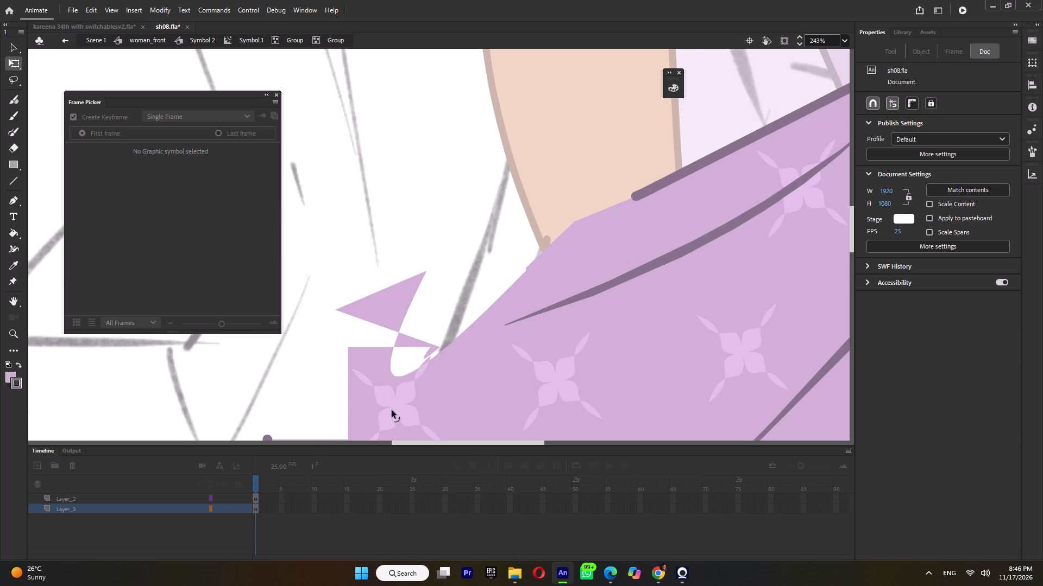
{"action": "left_click_drag", "start_coordinate": [392, 410], "coordinate": [268, 482]}
{"action": "left_click", "coordinate": [384, 292]}
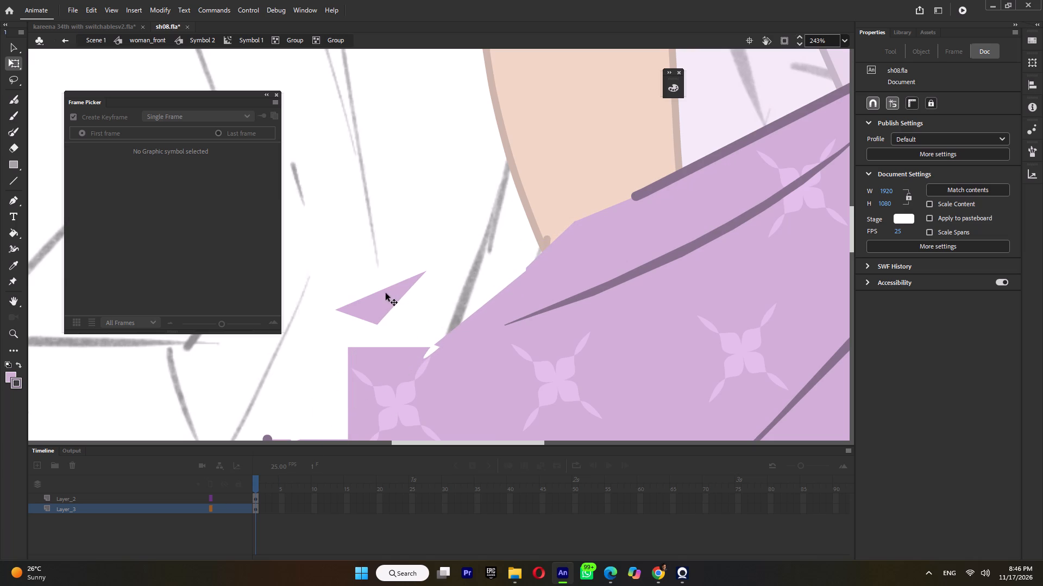
{"action": "key", "text": "Delete"}
{"action": "left_click_drag", "start_coordinate": [427, 346], "coordinate": [306, 505]}
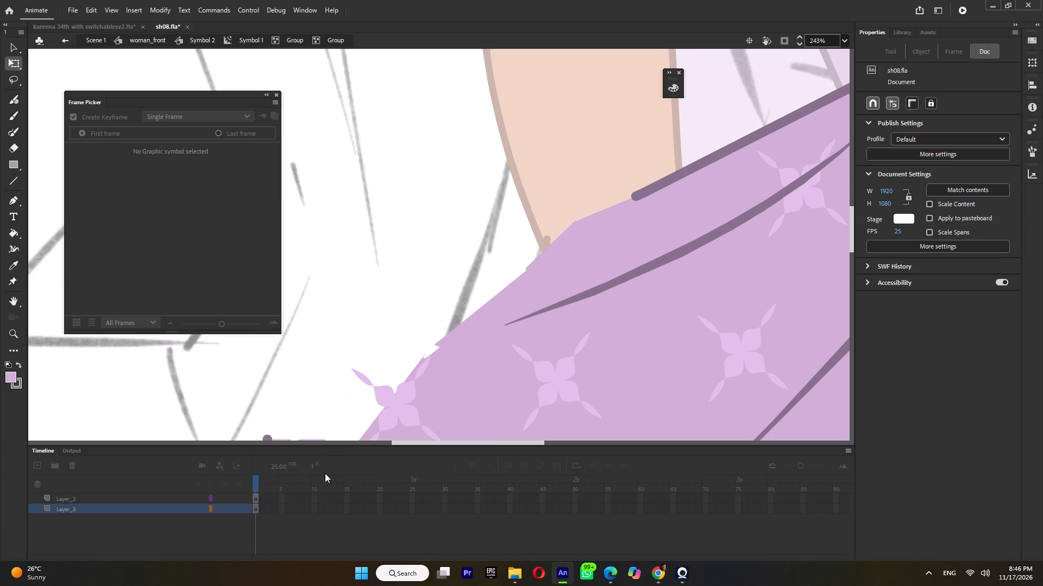
{"action": "left_click", "coordinate": [383, 390]}
{"action": "key", "text": "Delete"}
{"action": "left_click", "coordinate": [356, 374]}
{"action": "key", "text": "Delete"}
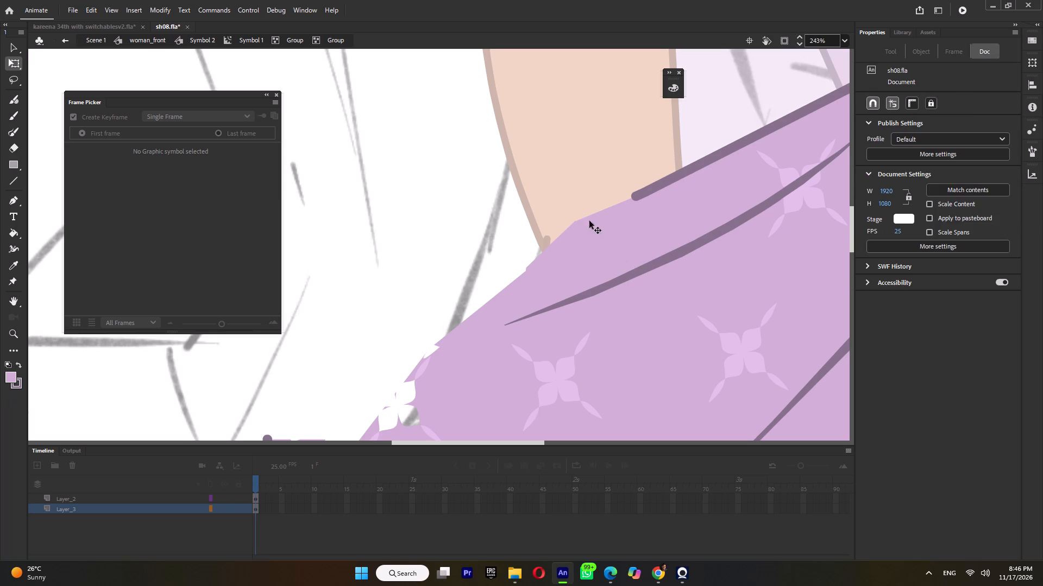
Stretch the loose end of the upper skirt's top outline outward past the forearm.
{"action": "left_click_drag", "start_coordinate": [637, 194], "coordinate": [464, 374]}
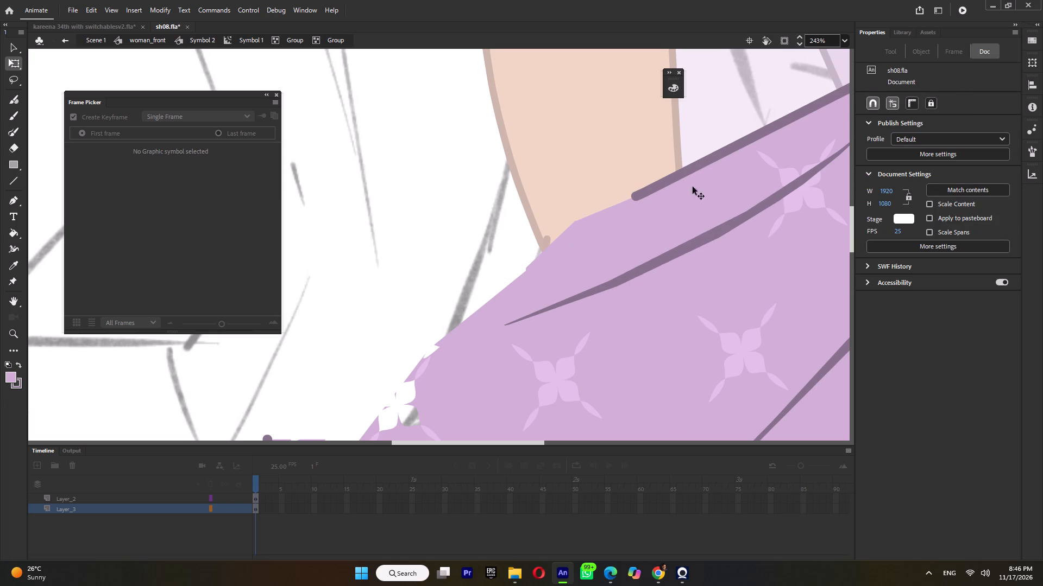
{"action": "left_click_drag", "start_coordinate": [633, 196], "coordinate": [435, 378]}
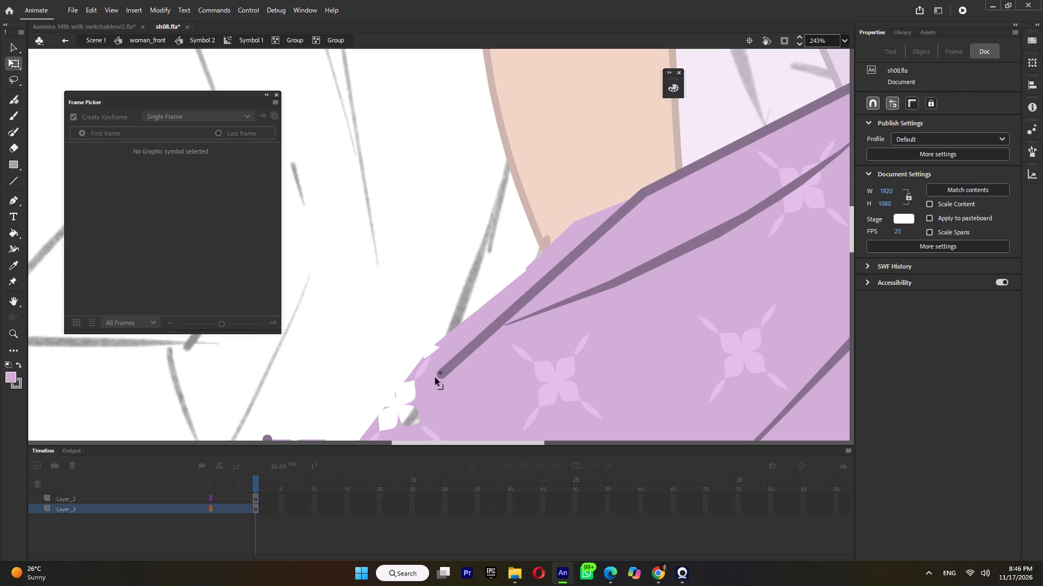
{"action": "left_click_drag", "start_coordinate": [435, 378], "coordinate": [451, 182]}
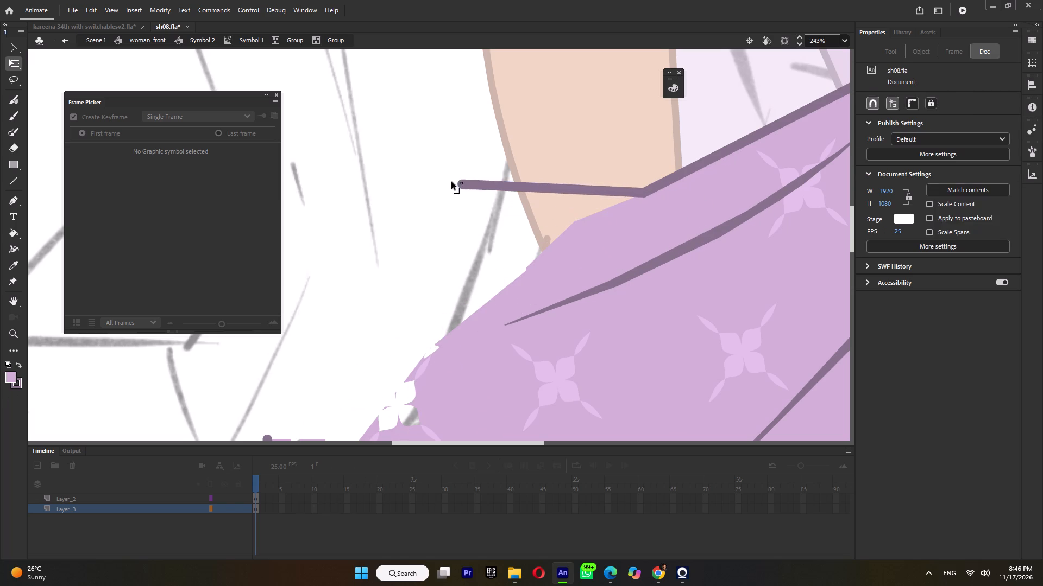
{"action": "left_click_drag", "start_coordinate": [451, 182], "coordinate": [435, 173]}
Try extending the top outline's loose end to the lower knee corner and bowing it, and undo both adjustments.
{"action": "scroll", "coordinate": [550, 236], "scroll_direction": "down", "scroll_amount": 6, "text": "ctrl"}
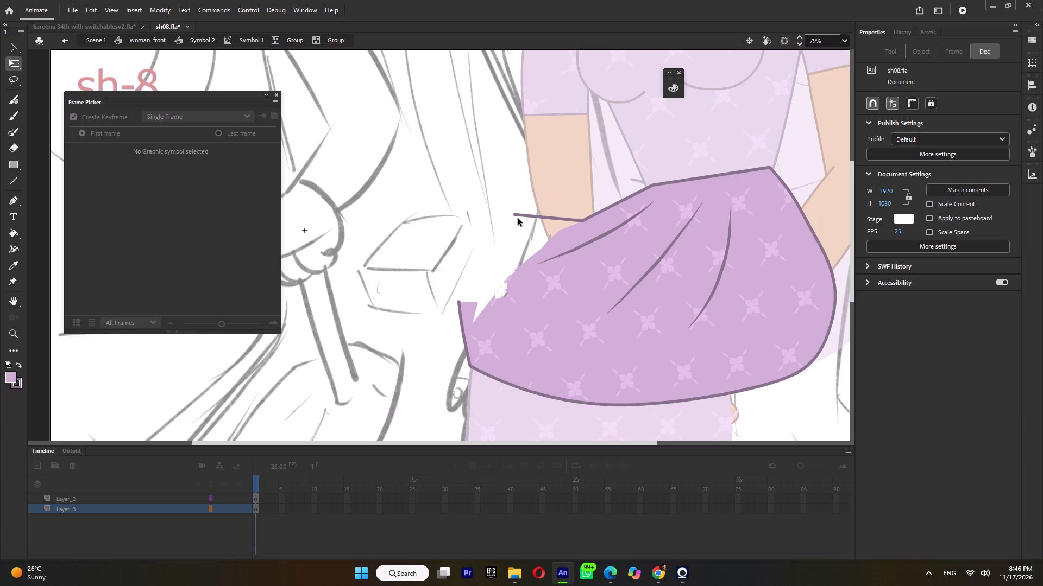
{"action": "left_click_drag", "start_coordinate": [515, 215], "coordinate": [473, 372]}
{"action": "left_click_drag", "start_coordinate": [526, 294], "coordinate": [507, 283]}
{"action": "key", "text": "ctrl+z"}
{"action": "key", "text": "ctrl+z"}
Cover the flower motifs at the knee end of the upper skirt with the lilac fill.
{"action": "key", "text": "k"}
{"action": "left_click", "coordinate": [552, 284]}
{"action": "left_click", "coordinate": [541, 274]}
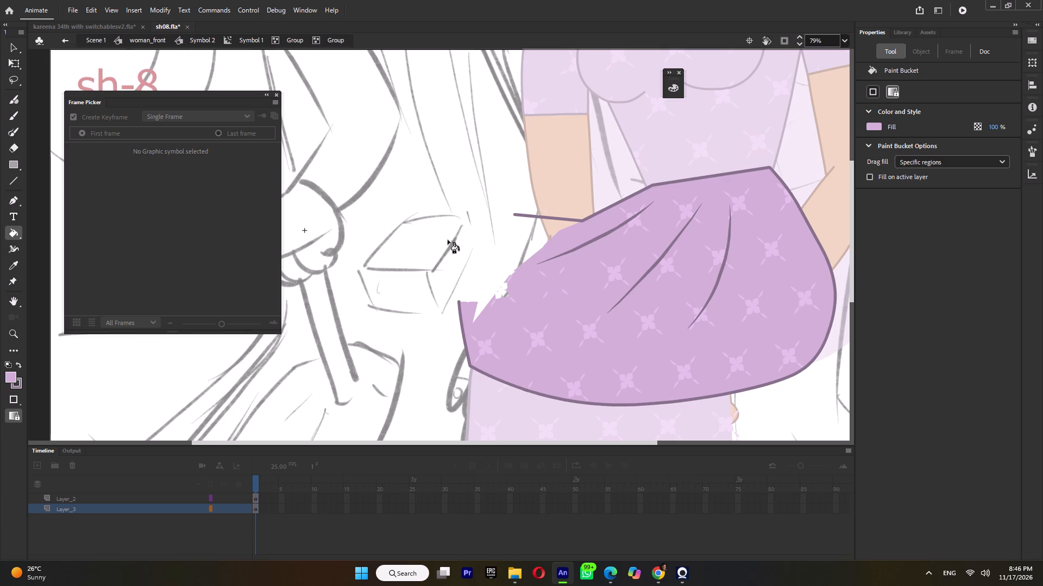
{"action": "left_click_drag", "start_coordinate": [385, 230], "coordinate": [567, 380], "text": "ctrl"}
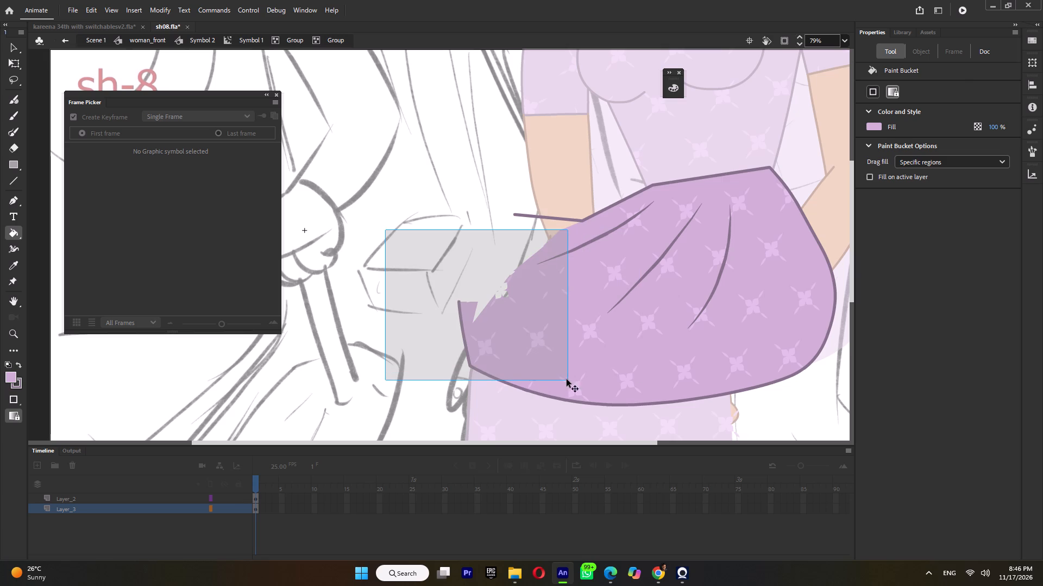
{"action": "left_click", "coordinate": [535, 340]}
{"action": "left_click", "coordinate": [447, 270], "text": "ctrl"}
Delete the whole jagged knee end of the upper skirt, including its fill and outline.
{"action": "left_click_drag", "start_coordinate": [407, 244], "coordinate": [475, 314], "text": "ctrl"}
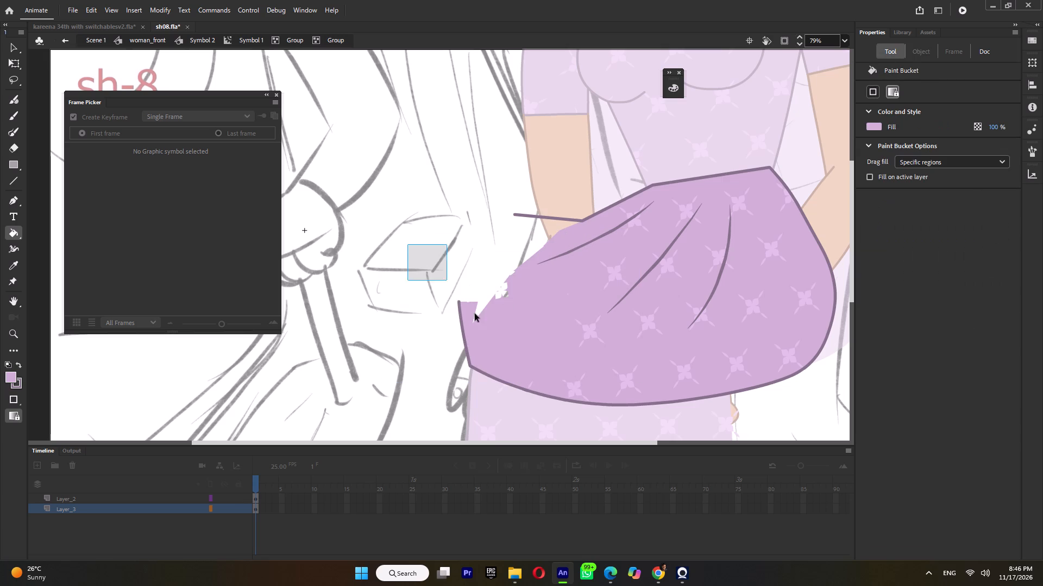
{"action": "left_click_drag", "start_coordinate": [475, 314], "coordinate": [536, 436], "text": "ctrl"}
{"action": "key", "text": "Delete"}
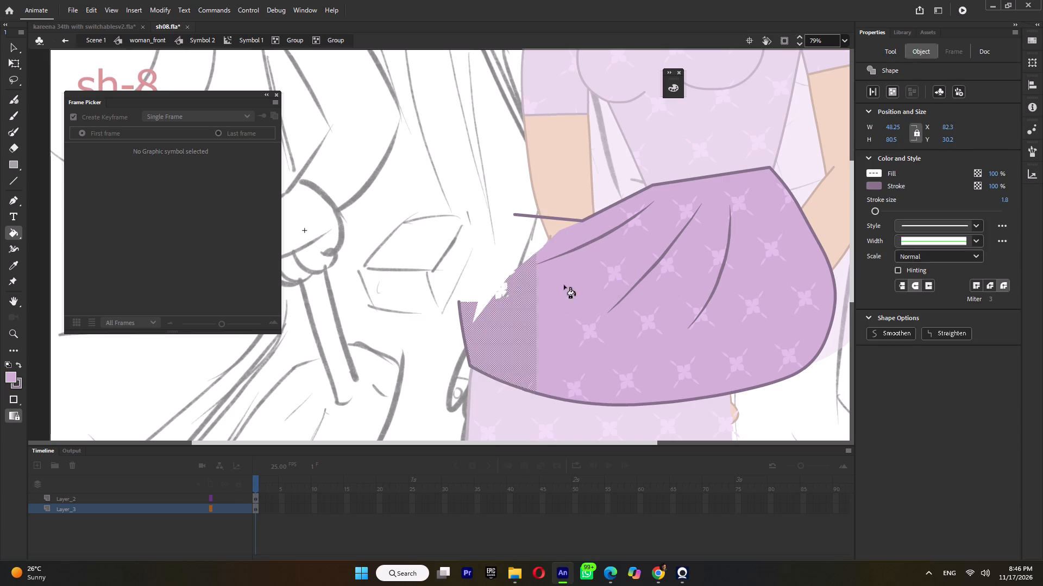
Delete the lower stretch of the upper skirt's fold line nearest the knee.
{"action": "left_click_drag", "start_coordinate": [547, 262], "coordinate": [551, 269], "text": "ctrl"}
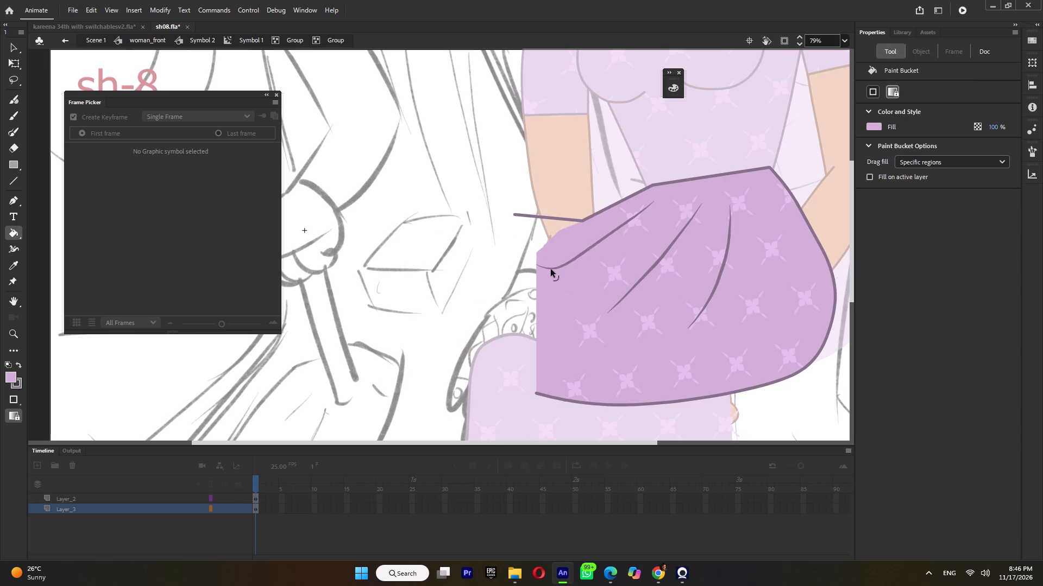
{"action": "left_click_drag", "start_coordinate": [551, 269], "coordinate": [550, 269], "text": "ctrl"}
{"action": "left_click", "coordinate": [550, 269], "text": "ctrl"}
{"action": "key", "text": "Delete"}
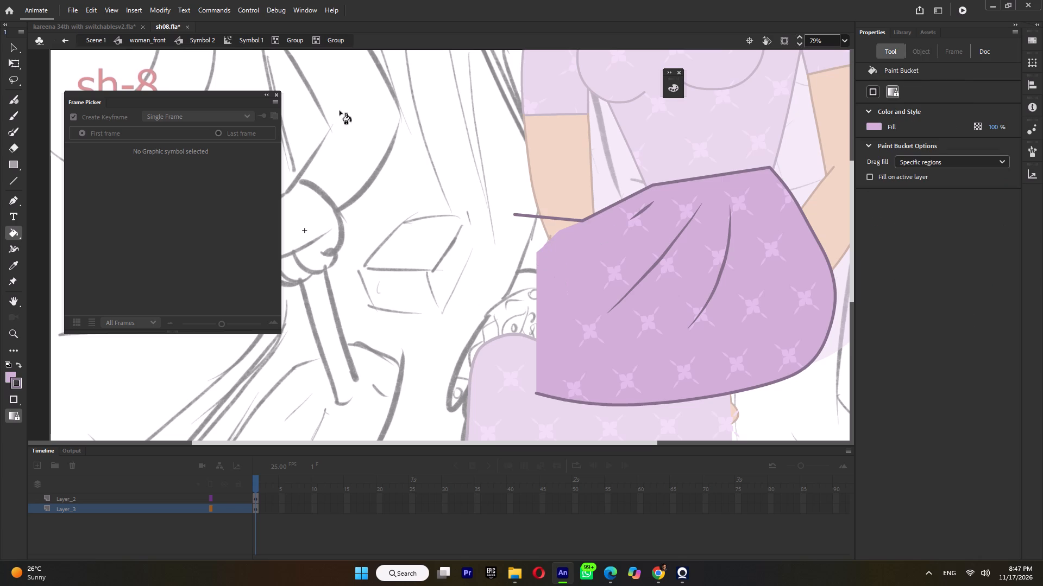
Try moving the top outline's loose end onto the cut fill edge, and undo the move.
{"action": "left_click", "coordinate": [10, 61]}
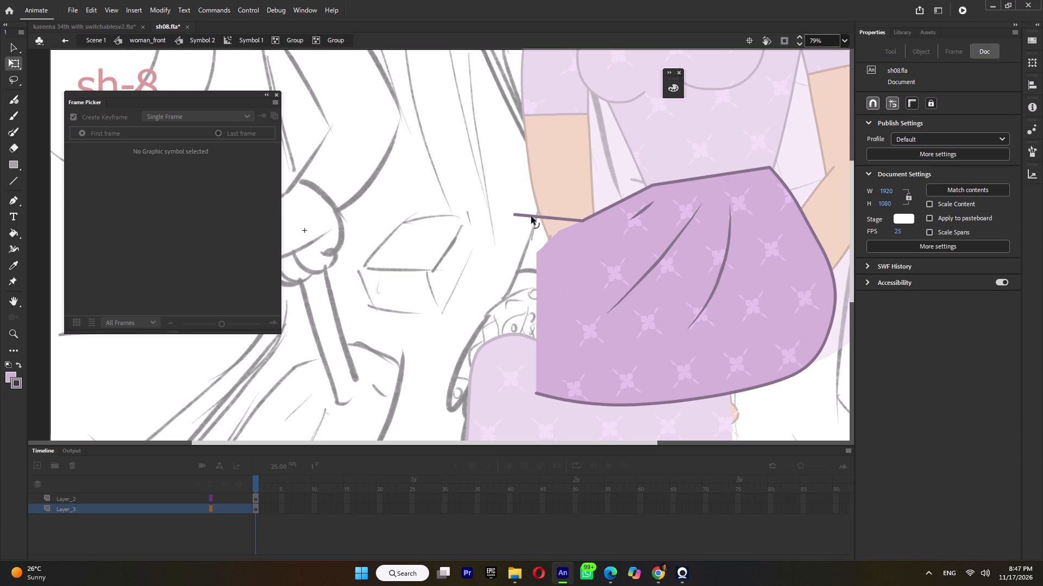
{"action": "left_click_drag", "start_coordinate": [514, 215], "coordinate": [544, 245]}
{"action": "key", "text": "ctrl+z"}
Pull the top outline's bend below the forearm down across the knee and delete the surplus strokes and fill outside it.
{"action": "left_click_drag", "start_coordinate": [580, 221], "coordinate": [473, 290]}
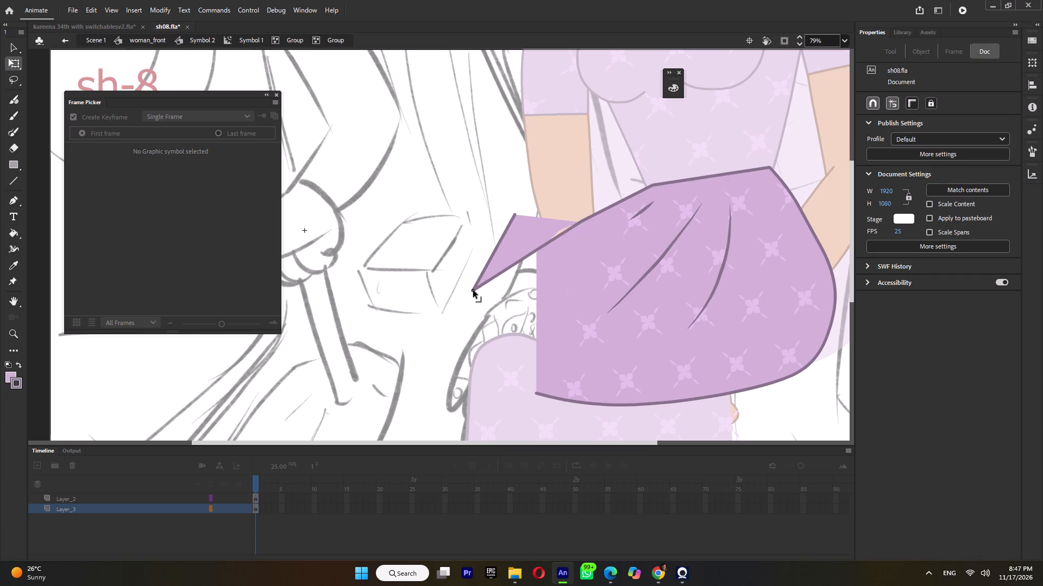
{"action": "left_click_drag", "start_coordinate": [473, 290], "coordinate": [465, 380]}
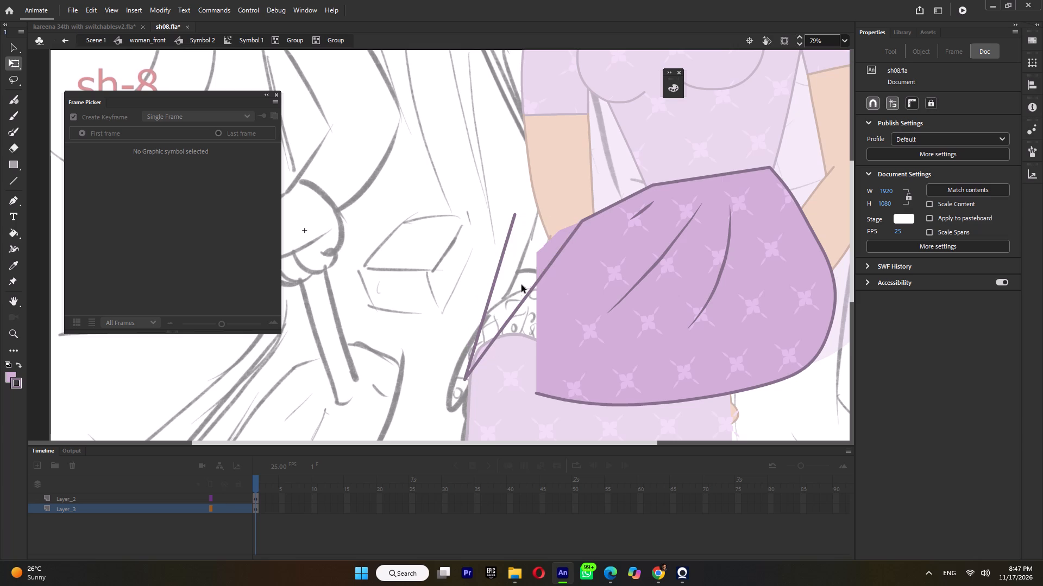
{"action": "left_click", "coordinate": [507, 323]}
{"action": "key", "text": "Delete"}
{"action": "left_click", "coordinate": [485, 316]}
{"action": "key", "text": "Delete"}
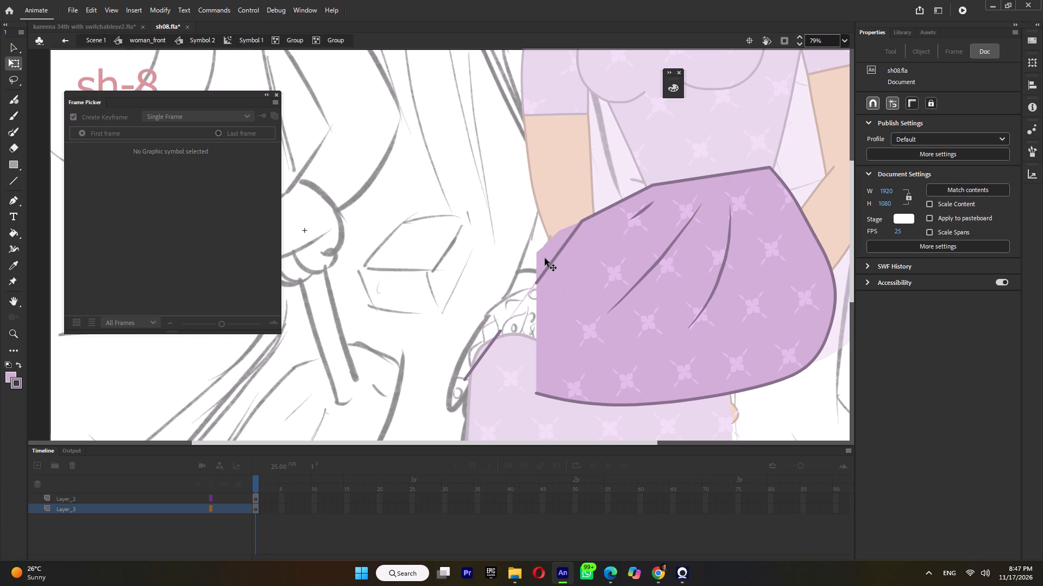
{"action": "left_click", "coordinate": [545, 258]}
{"action": "key", "text": "Delete"}
{"action": "left_click", "coordinate": [485, 351]}
{"action": "key", "text": "Delete"}
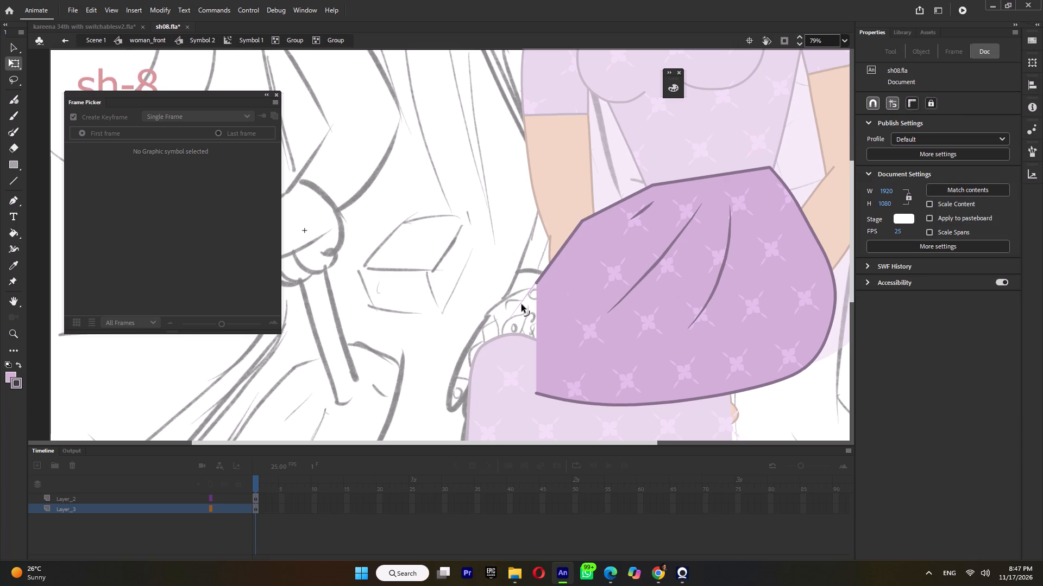
Extend the upper skirt's cut corner over the knee, bow its outline outward, and lower the bend beneath the forearm.
{"action": "left_click_drag", "start_coordinate": [521, 304], "coordinate": [369, 171]}
{"action": "left_click_drag", "start_coordinate": [538, 282], "coordinate": [473, 352]}
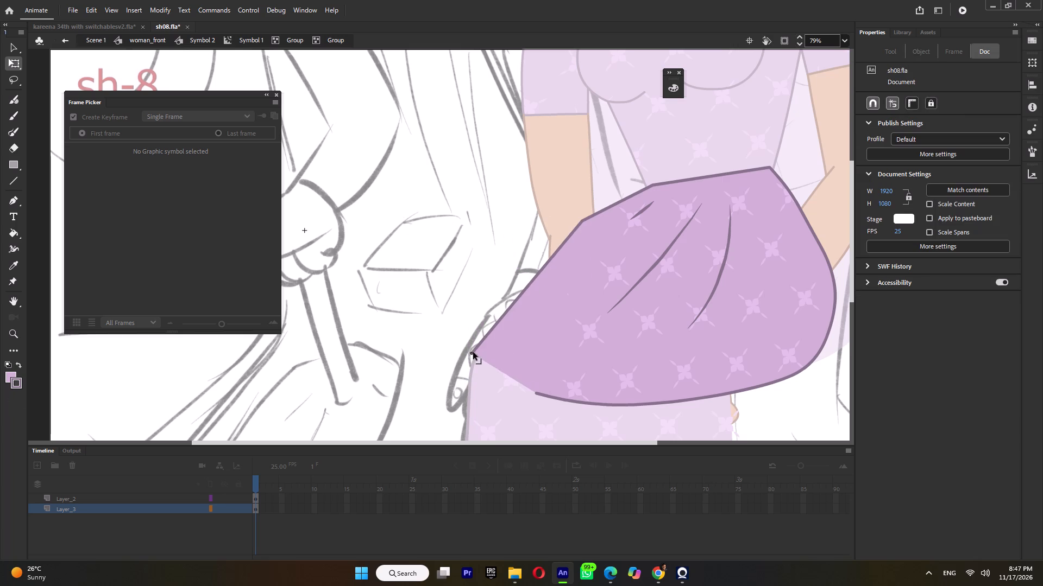
{"action": "left_click_drag", "start_coordinate": [473, 352], "coordinate": [478, 348]}
{"action": "left_click_drag", "start_coordinate": [523, 292], "coordinate": [499, 292]}
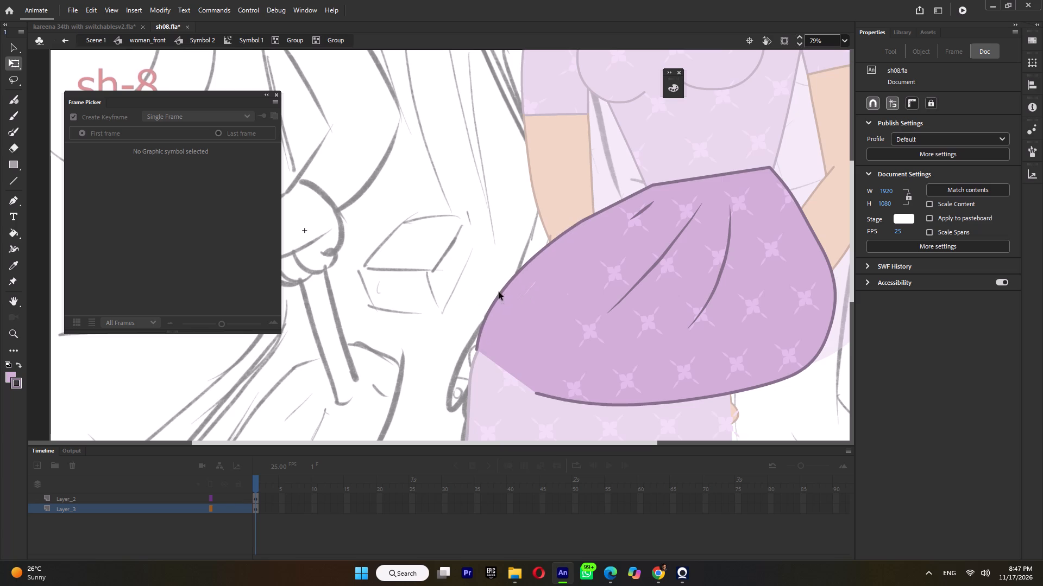
{"action": "left_click_drag", "start_coordinate": [581, 220], "coordinate": [585, 232]}
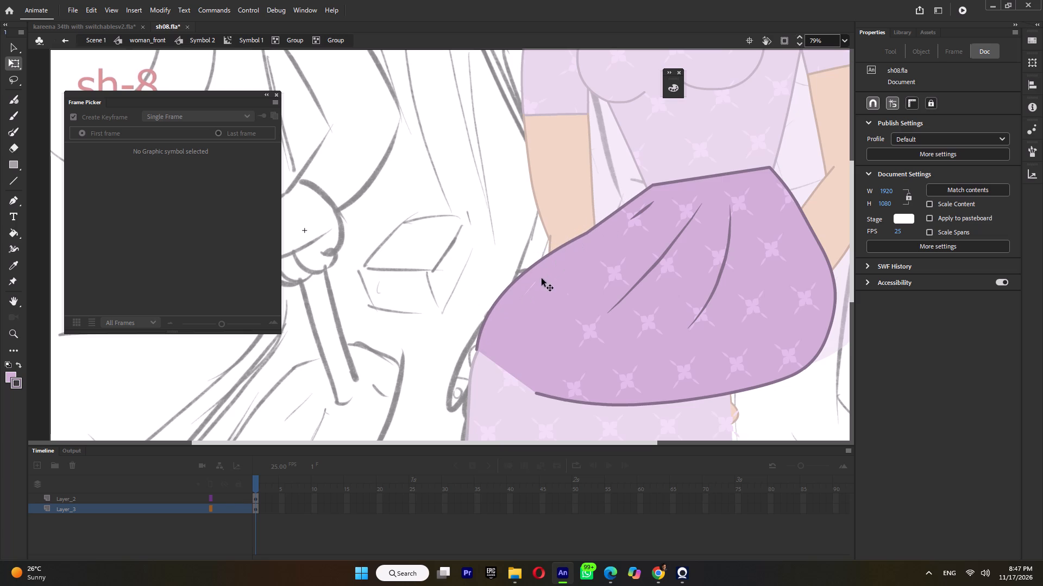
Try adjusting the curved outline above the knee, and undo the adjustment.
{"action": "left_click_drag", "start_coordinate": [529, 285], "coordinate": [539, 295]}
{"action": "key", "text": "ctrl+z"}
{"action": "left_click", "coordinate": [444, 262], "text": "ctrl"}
Straighten the upper skirt's outline between the forearm and the knee, moving its bend outward to smooth the slope.
{"action": "left_click_drag", "start_coordinate": [531, 286], "coordinate": [546, 303]}
{"action": "left_click_drag", "start_coordinate": [521, 275], "coordinate": [523, 288]}
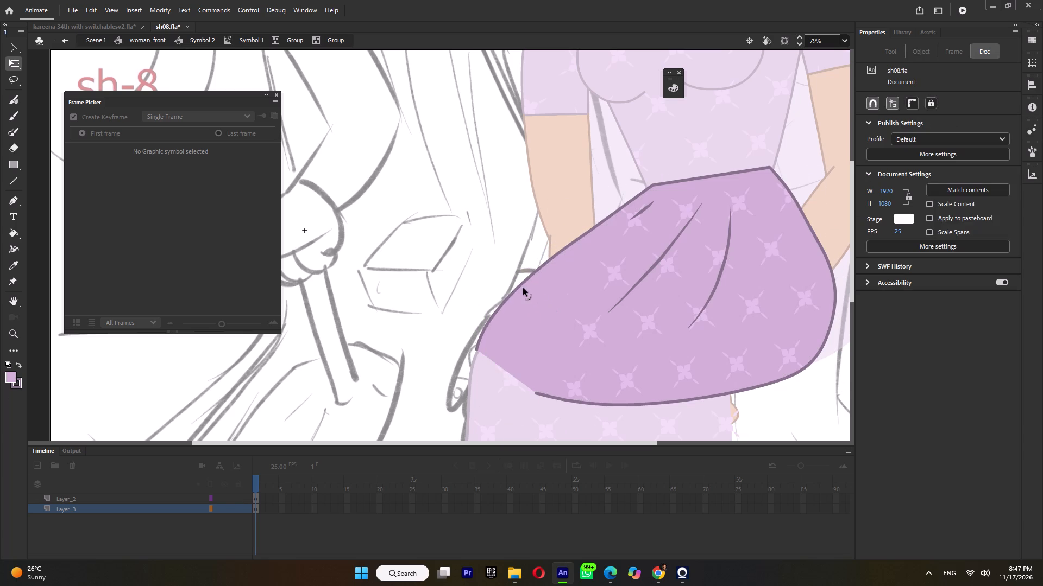
{"action": "left_click_drag", "start_coordinate": [523, 288], "coordinate": [523, 288]}
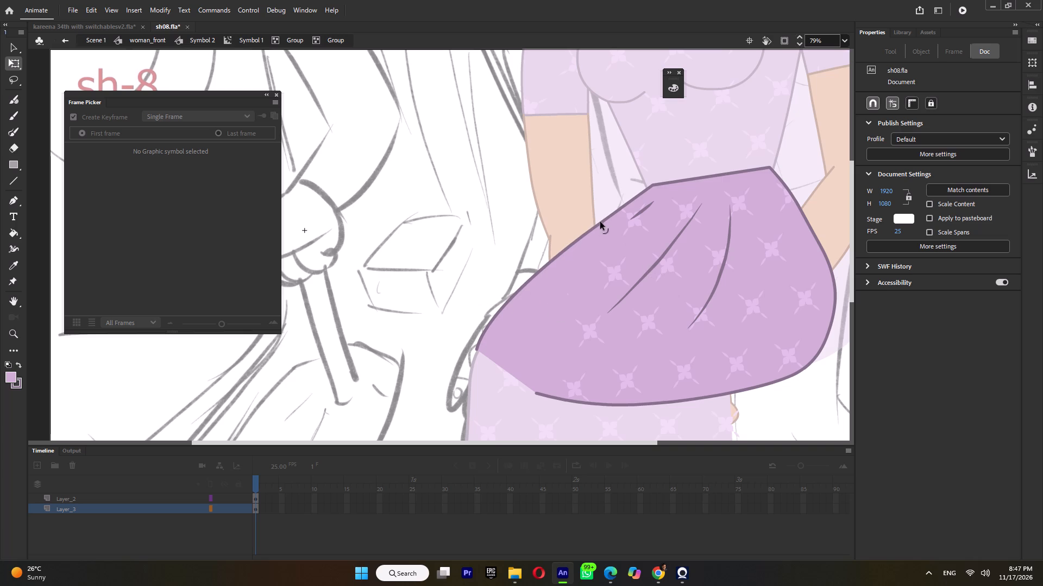
{"action": "left_click_drag", "start_coordinate": [582, 233], "coordinate": [596, 225]}
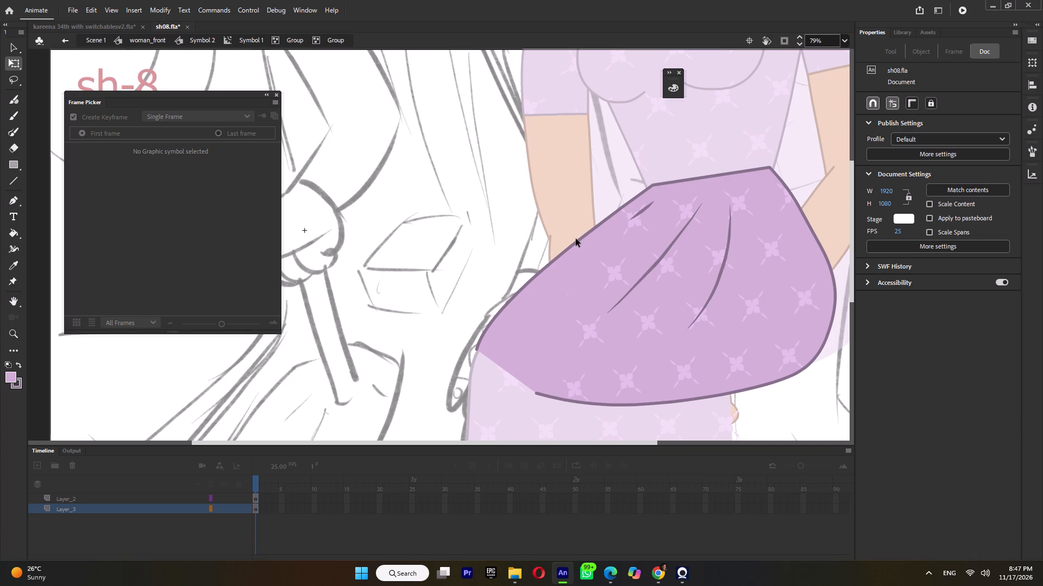
{"action": "left_click", "coordinate": [573, 244]}
Lower the upper skirt's cut corner at the knee onto the lower skirt's edge and round the outline above it.
{"action": "left_click_drag", "start_coordinate": [477, 348], "coordinate": [473, 365]}
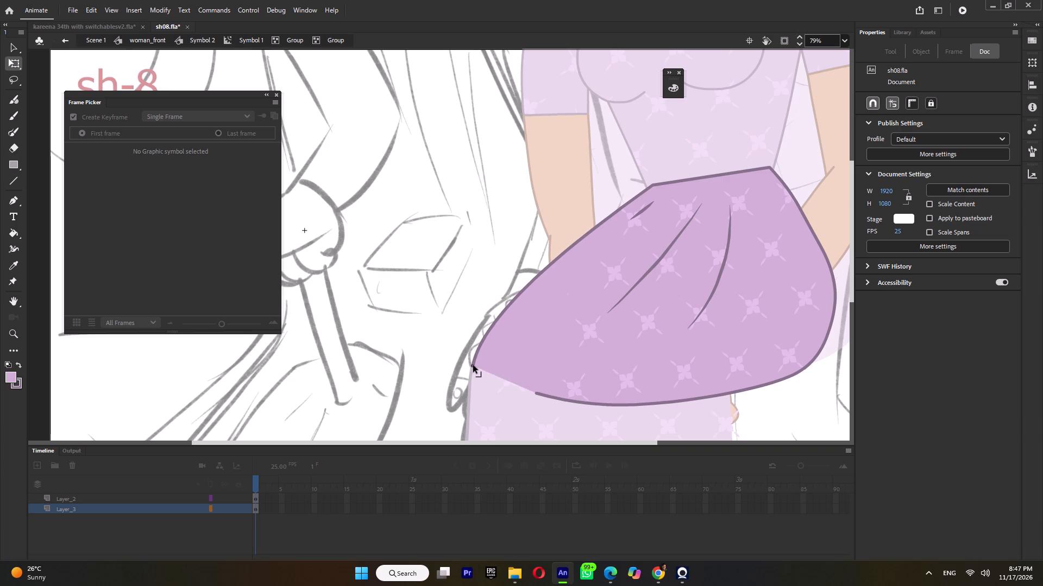
{"action": "left_click_drag", "start_coordinate": [473, 365], "coordinate": [475, 366]}
{"action": "left_click_drag", "start_coordinate": [480, 348], "coordinate": [474, 352]}
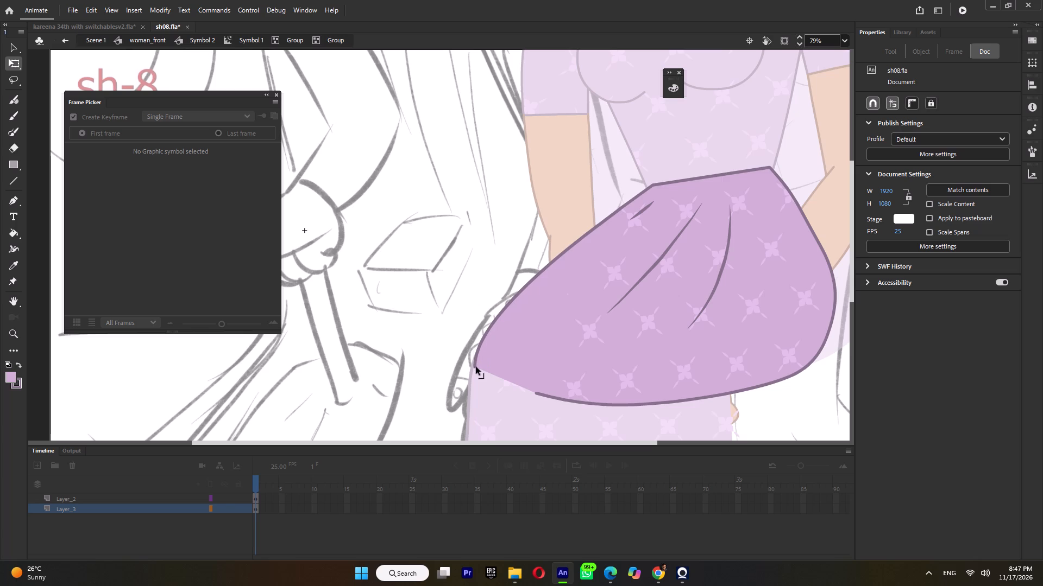
{"action": "left_click", "coordinate": [475, 365]}
{"action": "double_click", "coordinate": [445, 317]}
{"action": "scroll", "coordinate": [475, 240], "scroll_direction": "down", "scroll_amount": 6, "text": "ctrl"}
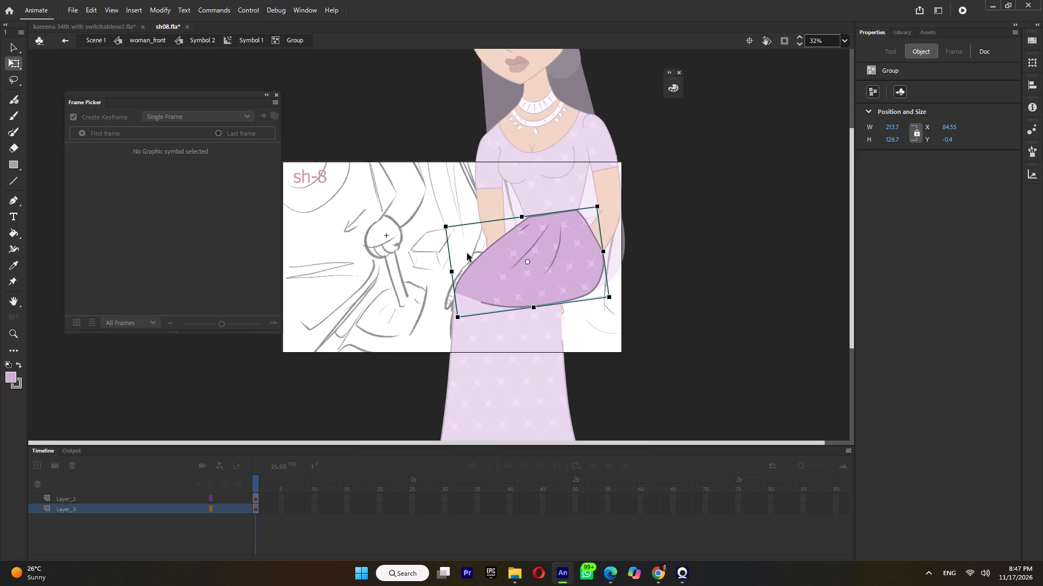
{"action": "double_click", "coordinate": [440, 295]}
{"action": "left_click", "coordinate": [428, 304]}
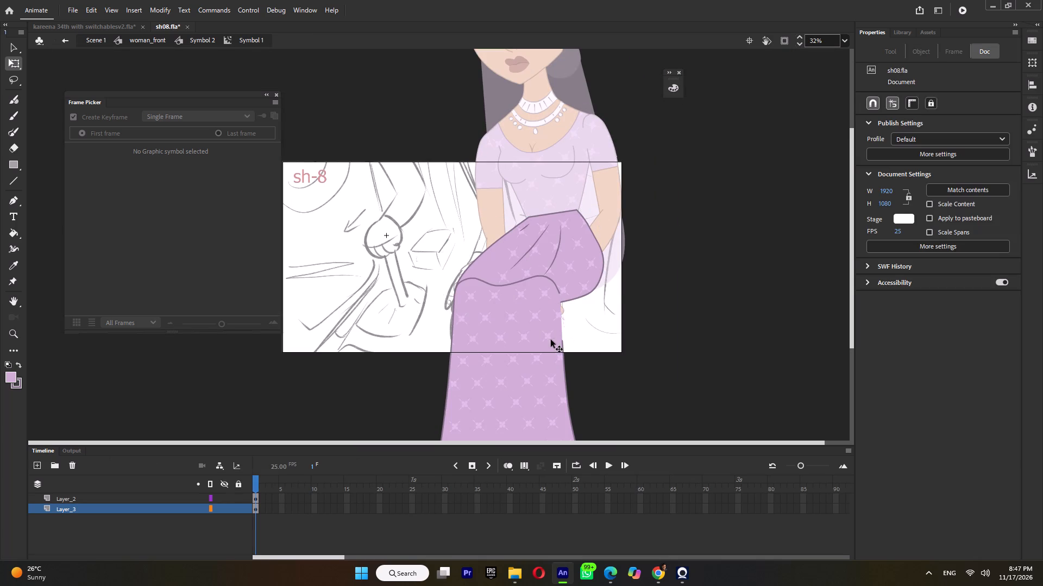
Extend the lower skirt's broken side outline upward, join the top outline's loose end to it, and bow the joined edge.
{"action": "double_click", "coordinate": [551, 340]}
{"action": "scroll", "coordinate": [558, 340], "scroll_direction": "up", "scroll_amount": 4, "text": "ctrl"}
{"action": "left_click", "coordinate": [589, 332]}
{"action": "left_click_drag", "start_coordinate": [569, 342], "coordinate": [569, 341]}
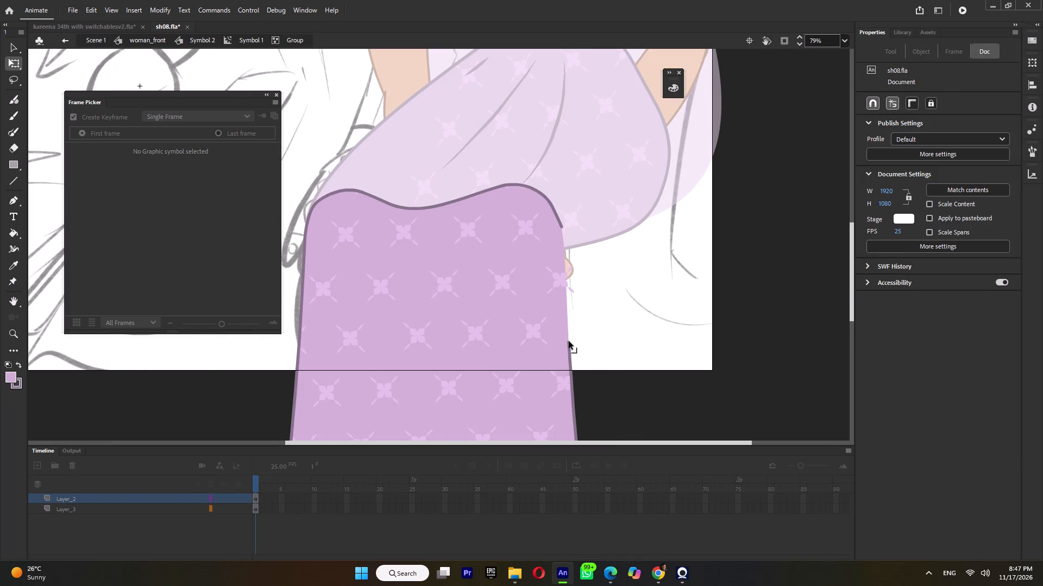
{"action": "left_click_drag", "start_coordinate": [569, 341], "coordinate": [579, 225]}
{"action": "left_click_drag", "start_coordinate": [571, 273], "coordinate": [555, 217]}
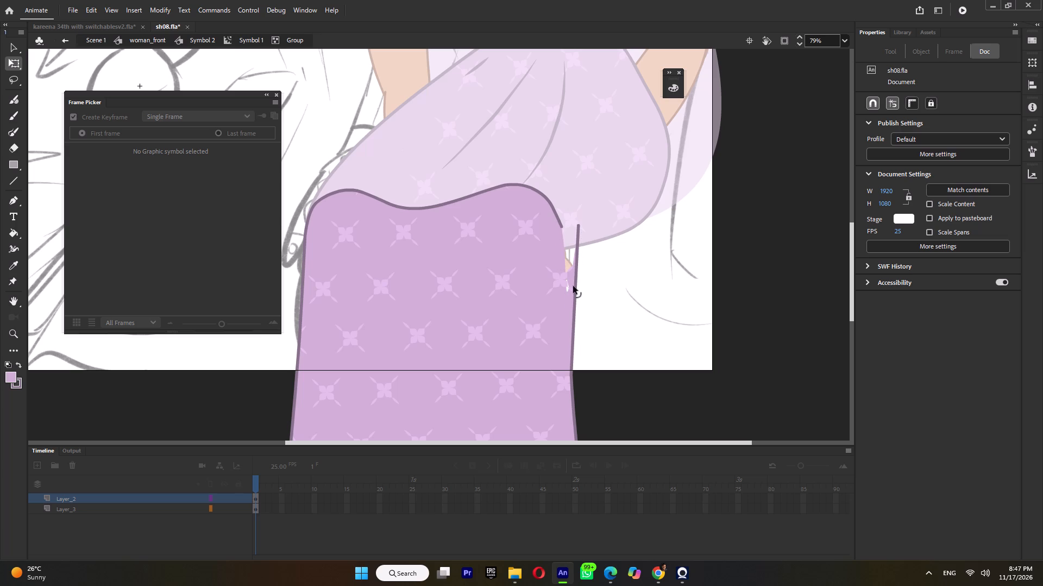
{"action": "left_click_drag", "start_coordinate": [569, 282], "coordinate": [527, 327]}
{"action": "left_click_drag", "start_coordinate": [568, 289], "coordinate": [551, 240]}
{"action": "left_click_drag", "start_coordinate": [569, 271], "coordinate": [566, 230]}
{"action": "left_click_drag", "start_coordinate": [566, 230], "coordinate": [580, 230]}
{"action": "left_click_drag", "start_coordinate": [567, 253], "coordinate": [567, 236]}
{"action": "left_click_drag", "start_coordinate": [563, 226], "coordinate": [579, 229]}
{"action": "left_click_drag", "start_coordinate": [561, 215], "coordinate": [562, 211]}
{"action": "left_click_drag", "start_coordinate": [562, 211], "coordinate": [563, 211]}
Fill the gap inside the lower skirt's rejoined corner with the skirt's own sampled fill.
{"action": "key", "text": "i"}
{"action": "left_click", "coordinate": [550, 226]}
{"action": "left_click", "coordinate": [574, 250]}
{"action": "left_click", "coordinate": [568, 248]}
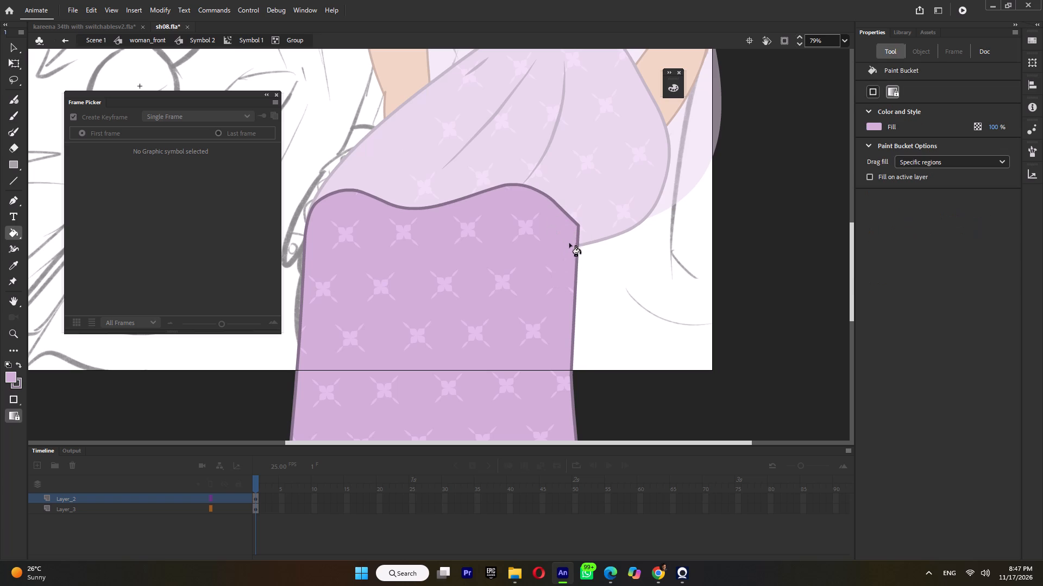
{"action": "double_click", "coordinate": [618, 262], "text": "ctrl"}
{"action": "scroll", "coordinate": [618, 262], "scroll_direction": "down", "scroll_amount": 4, "text": "ctrl"}
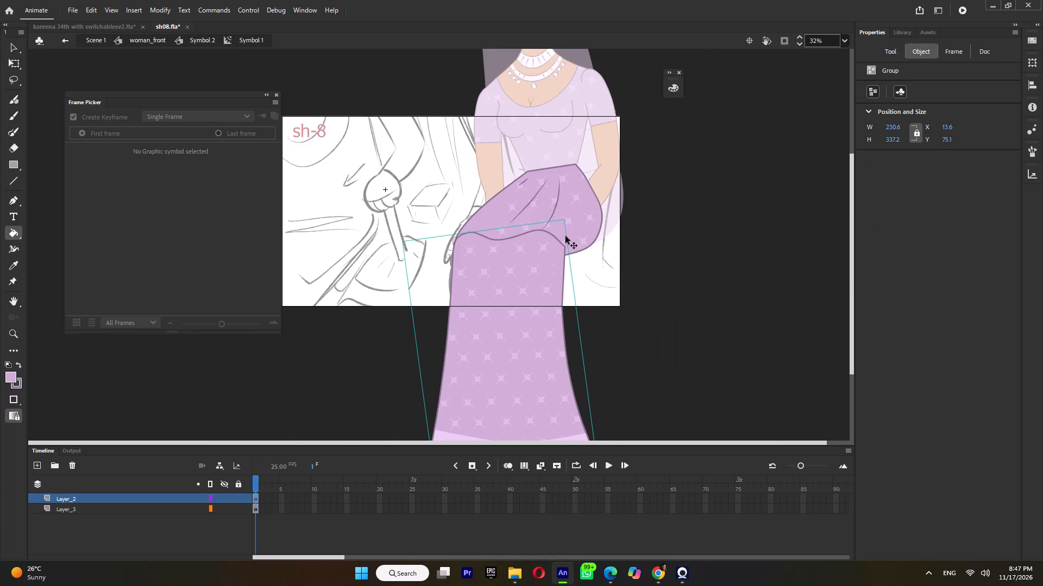
Pull the lower skirt's rejoined upper corner inward and down so the top outline runs smoothly into the side outline.
{"action": "double_click", "coordinate": [558, 250], "text": "ctrl"}
{"action": "scroll", "coordinate": [574, 252], "scroll_direction": "up", "scroll_amount": 5, "text": "ctrl"}
{"action": "left_click_drag", "start_coordinate": [562, 238], "coordinate": [549, 254], "text": "ctrl"}
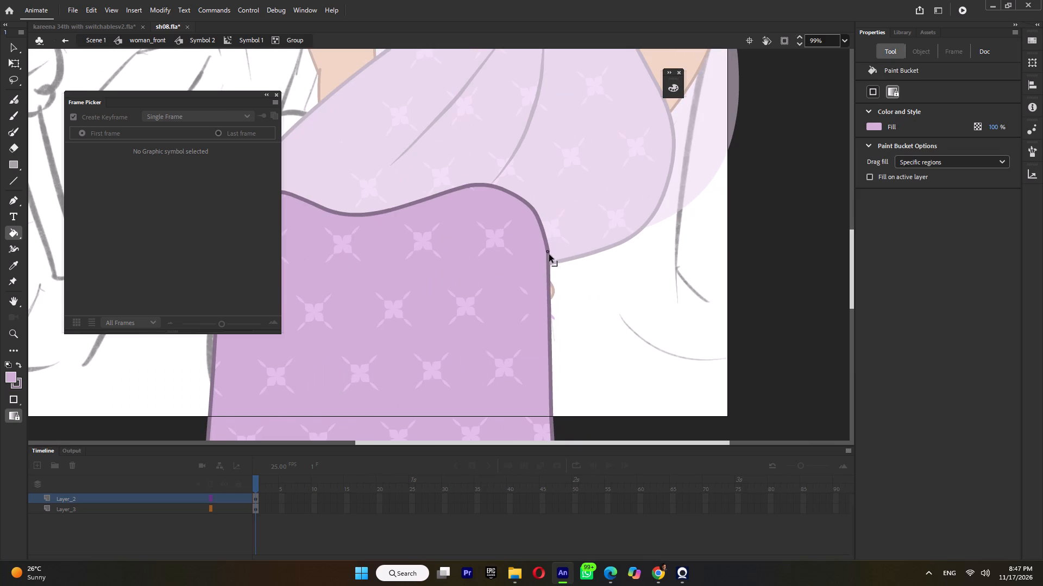
{"action": "left_click_drag", "start_coordinate": [549, 254], "coordinate": [549, 255], "text": "ctrl"}
{"action": "scroll", "coordinate": [552, 261], "scroll_direction": "down", "scroll_amount": 7, "text": "ctrl"}
{"action": "double_click", "coordinate": [589, 278], "text": "ctrl"}
Pull the upper skirt's bottom outline down behind the lower skirt to cover the hand showing beside it.
{"action": "double_click", "coordinate": [560, 232], "text": "ctrl"}
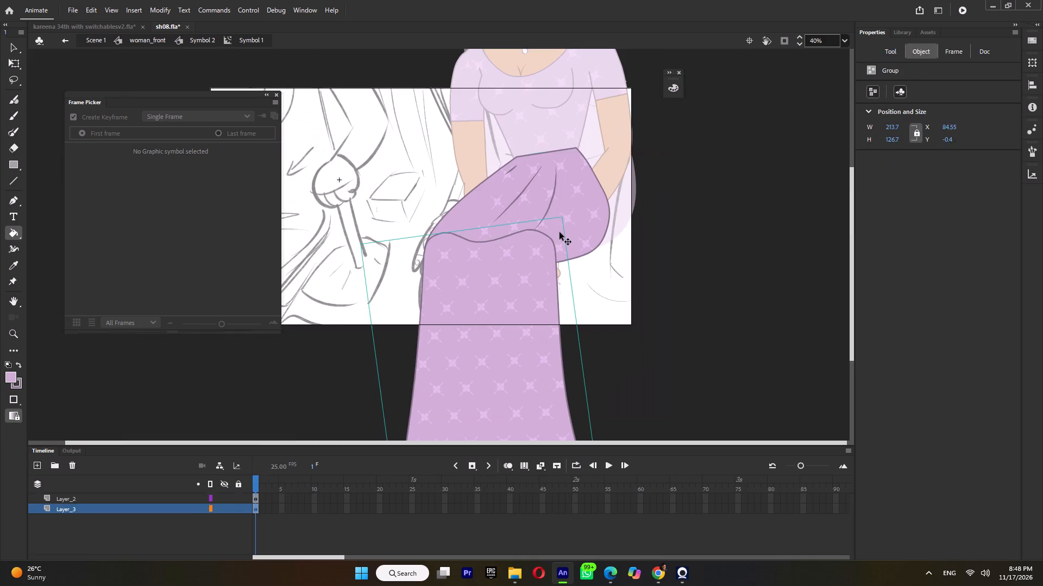
{"action": "scroll", "coordinate": [558, 248], "scroll_direction": "up", "scroll_amount": 5, "text": "ctrl"}
{"action": "middle_click", "coordinate": [558, 248], "text": "ctrl"}
{"action": "double_click", "coordinate": [533, 289], "text": "ctrl"}
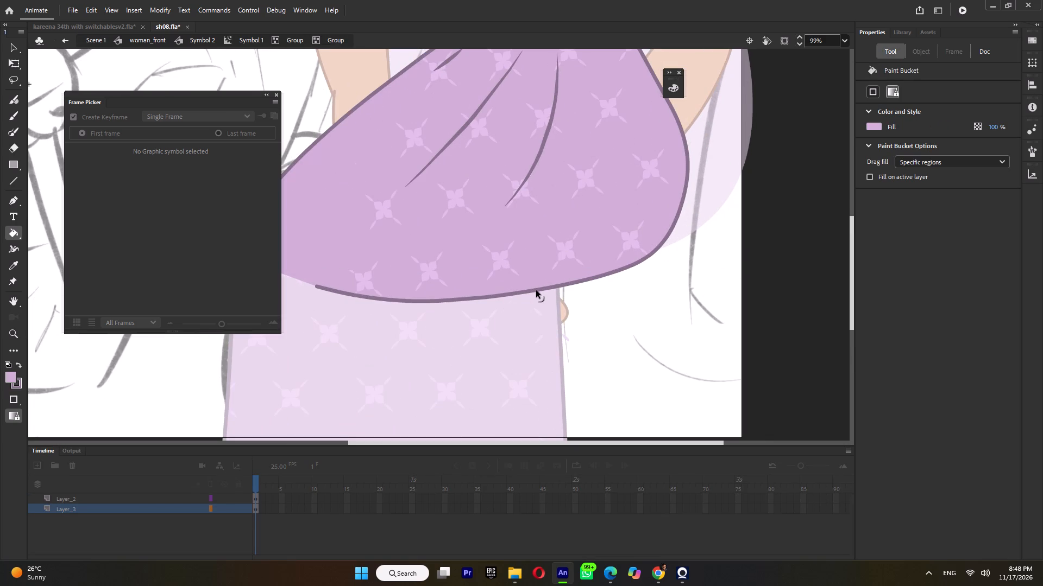
{"action": "left_click_drag", "start_coordinate": [536, 290], "coordinate": [543, 318], "text": "ctrl"}
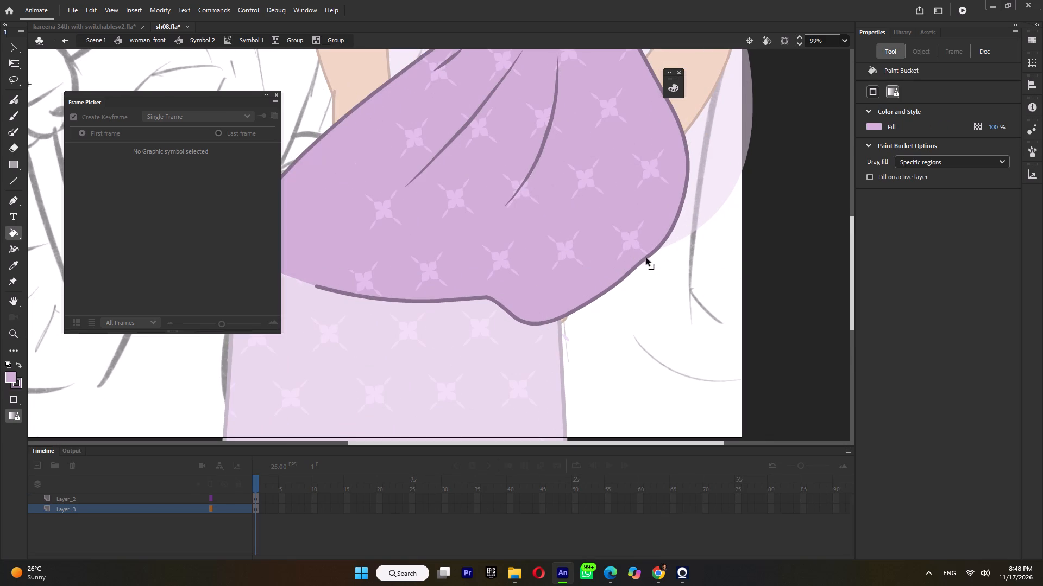
{"action": "left_click_drag", "start_coordinate": [641, 263], "coordinate": [636, 267], "text": "ctrl"}
{"action": "left_click_drag", "start_coordinate": [574, 311], "coordinate": [567, 323], "text": "ctrl"}
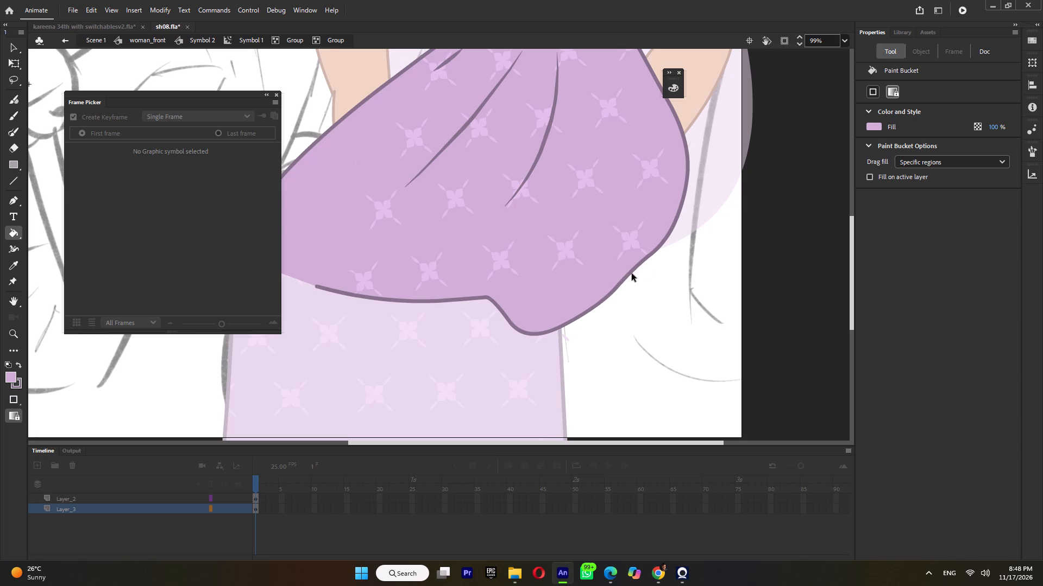
Smooth the upper skirt's outline around the hip into the lowered bottom edge, and return to the woman_front symbol.
{"action": "left_click", "coordinate": [632, 273], "text": "ctrl"}
{"action": "left_click", "coordinate": [629, 273], "text": "ctrl"}
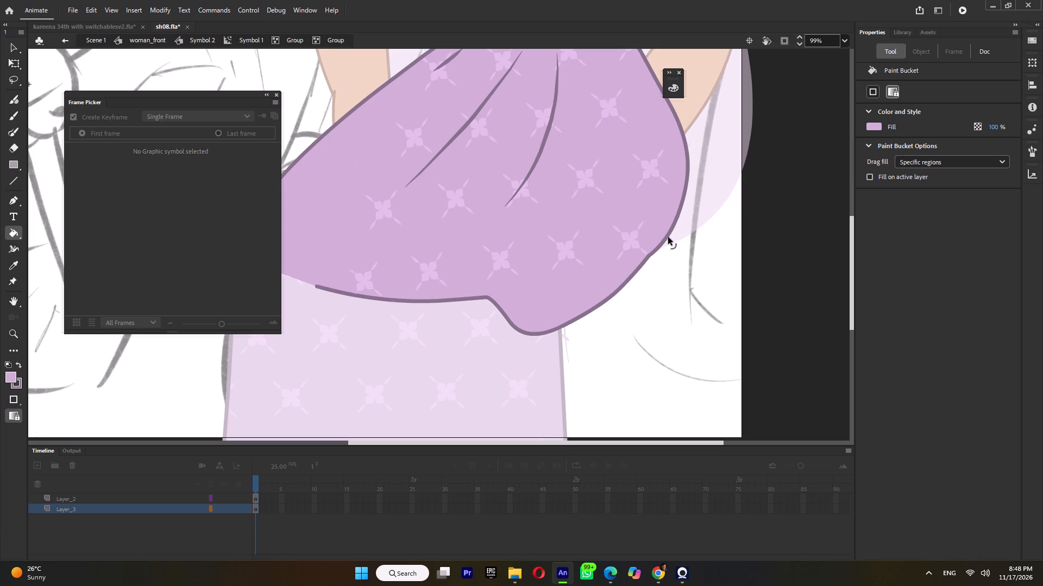
{"action": "left_click_drag", "start_coordinate": [665, 239], "coordinate": [667, 234], "text": "ctrl"}
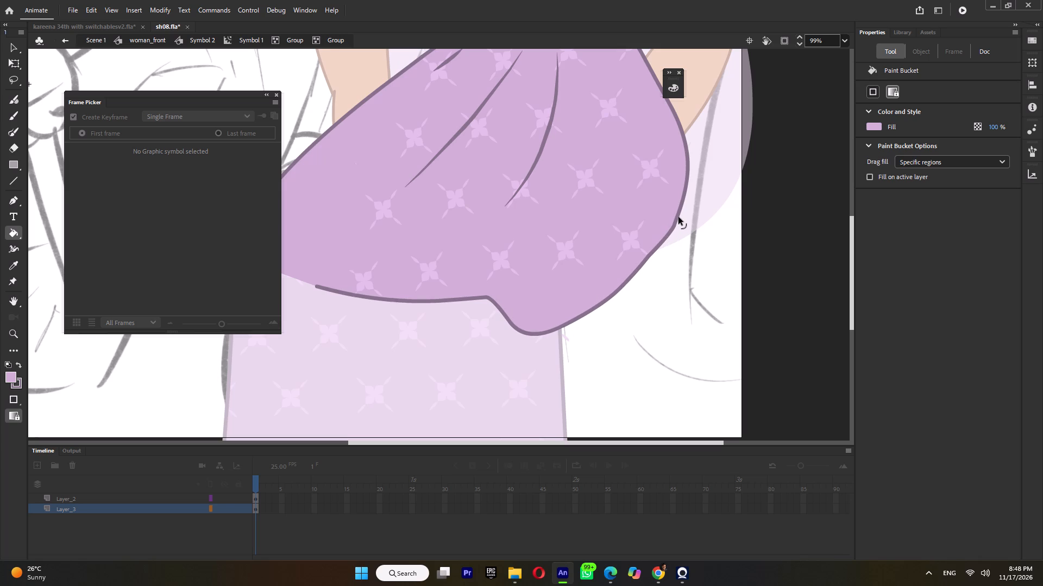
{"action": "left_click_drag", "start_coordinate": [678, 217], "coordinate": [682, 212], "text": "ctrl"}
{"action": "left_click", "coordinate": [673, 229], "text": "ctrl"}
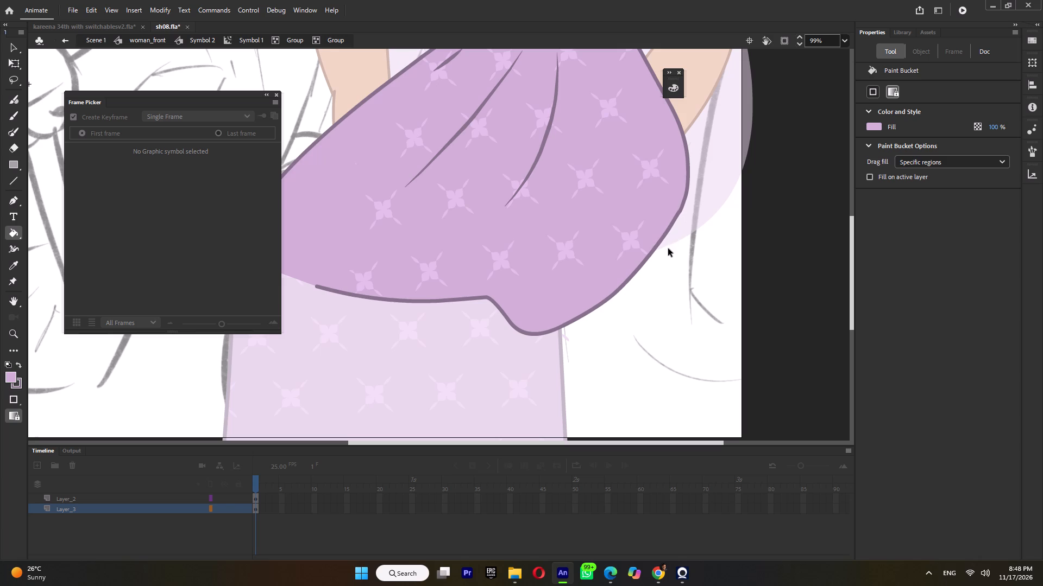
{"action": "double_click", "coordinate": [668, 249], "text": "ctrl"}
{"action": "double_click", "coordinate": [681, 266], "text": "ctrl"}
{"action": "scroll", "coordinate": [681, 266], "scroll_direction": "down", "scroll_amount": 6, "text": "ctrl"}
{"action": "double_click", "coordinate": [655, 272], "text": "ctrl"}
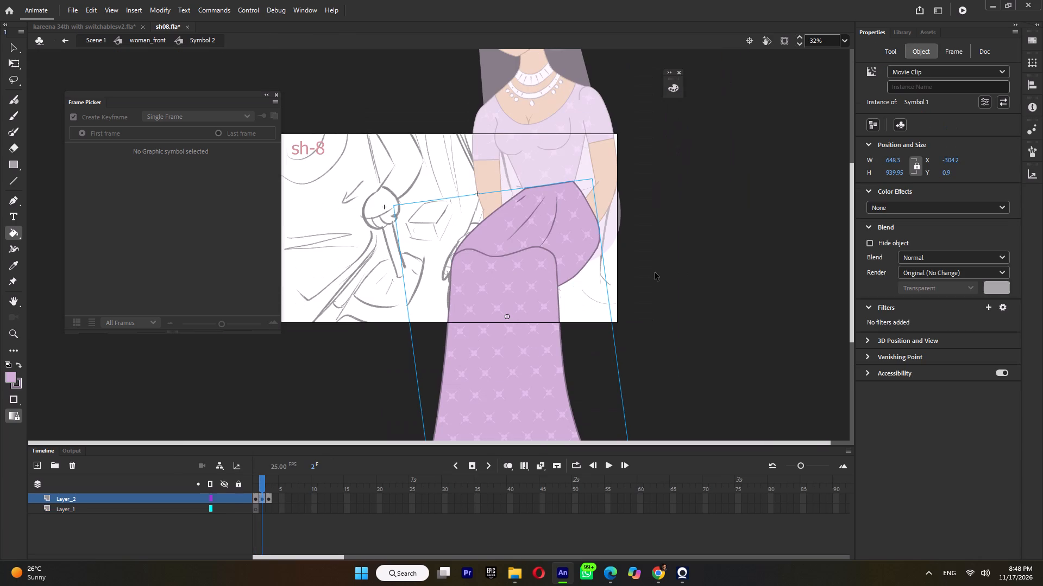
{"action": "double_click", "coordinate": [658, 273], "text": "ctrl"}
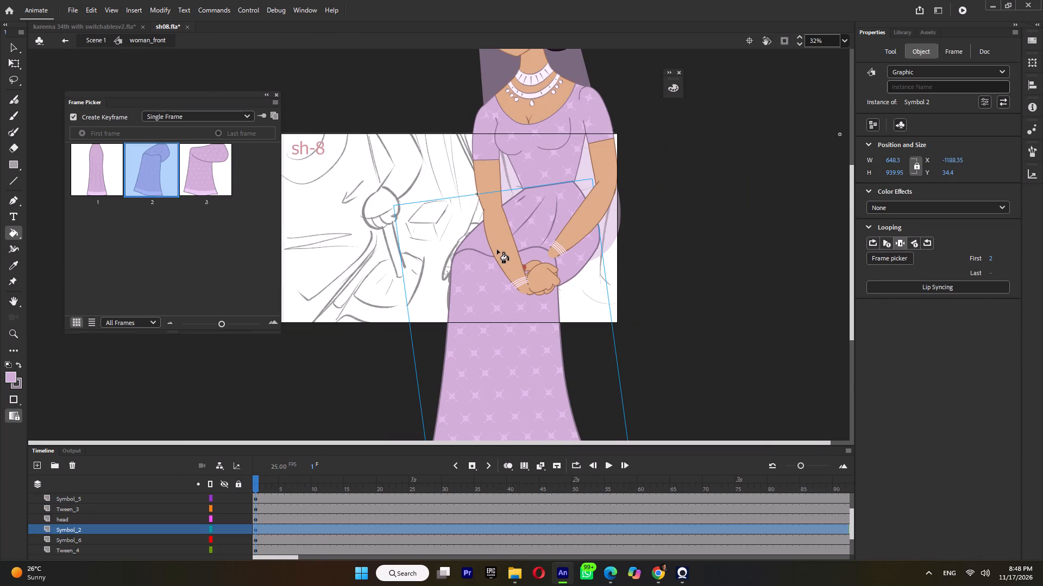
Stretch the upper skirt group downward with Free Transform inside the skirt symbol.
{"action": "left_click", "coordinate": [497, 250]}
{"action": "left_click", "coordinate": [471, 301]}
{"action": "left_click", "coordinate": [14, 67]}
{"action": "double_click", "coordinate": [462, 241]}
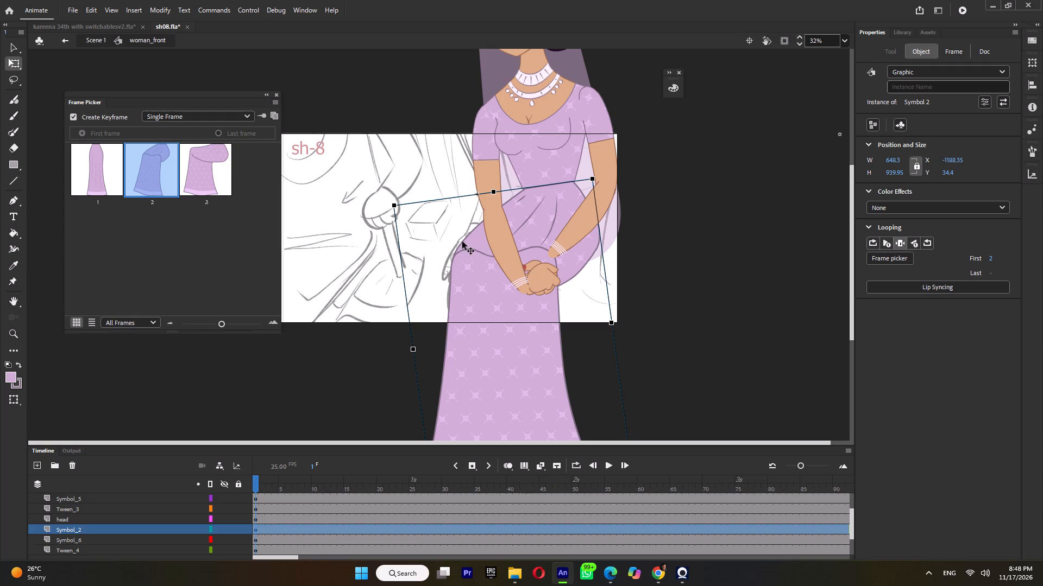
{"action": "left_click", "coordinate": [480, 242]}
{"action": "triple_click", "coordinate": [519, 234]}
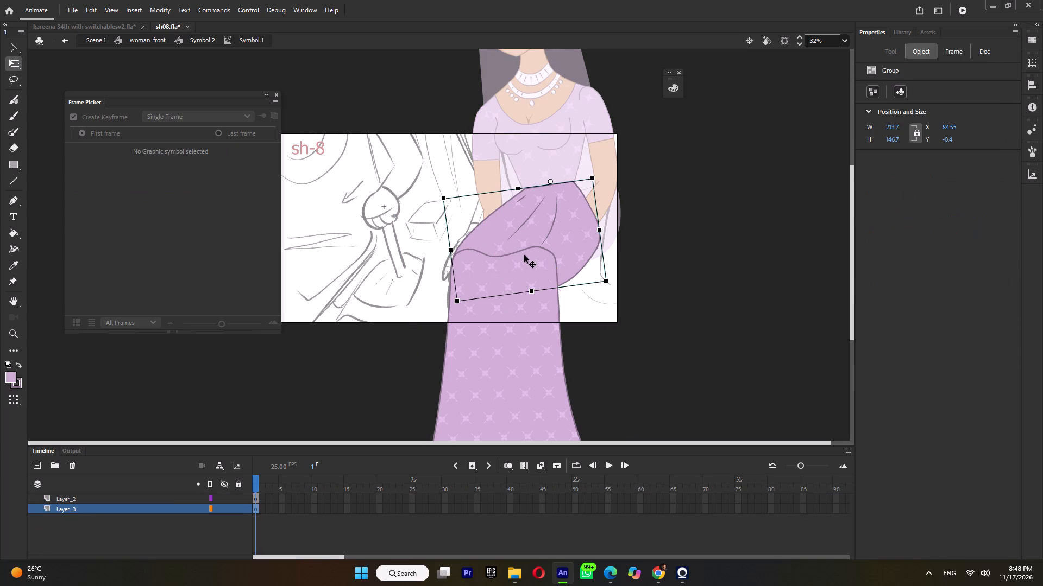
{"action": "left_click_drag", "start_coordinate": [529, 290], "coordinate": [524, 321]}
Move the lower skirt group down to follow the stretched upper skirt, and return to the woman_front symbol.
{"action": "left_click", "coordinate": [529, 272]}
{"action": "left_click_drag", "start_coordinate": [514, 296], "coordinate": [516, 316]}
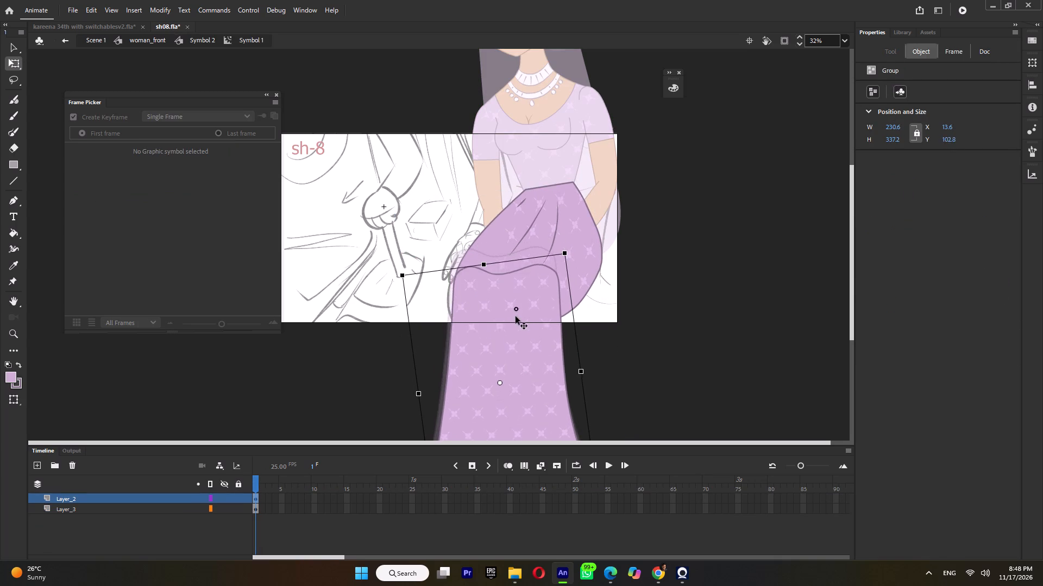
{"action": "left_click_drag", "start_coordinate": [516, 316], "coordinate": [515, 314]}
{"action": "double_click", "coordinate": [456, 207]}
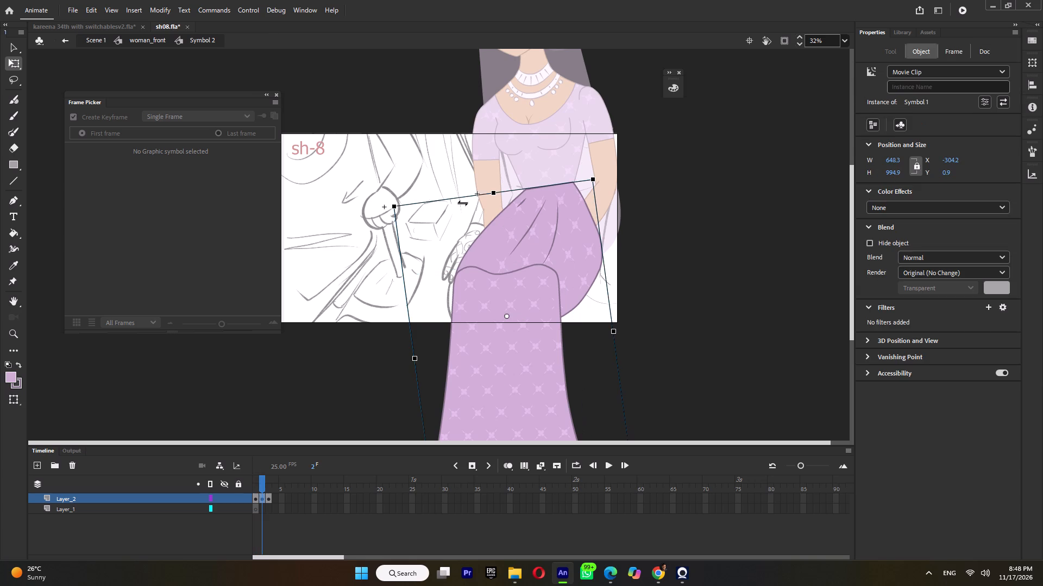
{"action": "double_click", "coordinate": [476, 173]}
Shorten the upper arm on the sketch side and rotate it inward toward the torso in the woman_front symbol.
{"action": "left_click", "coordinate": [486, 156]}
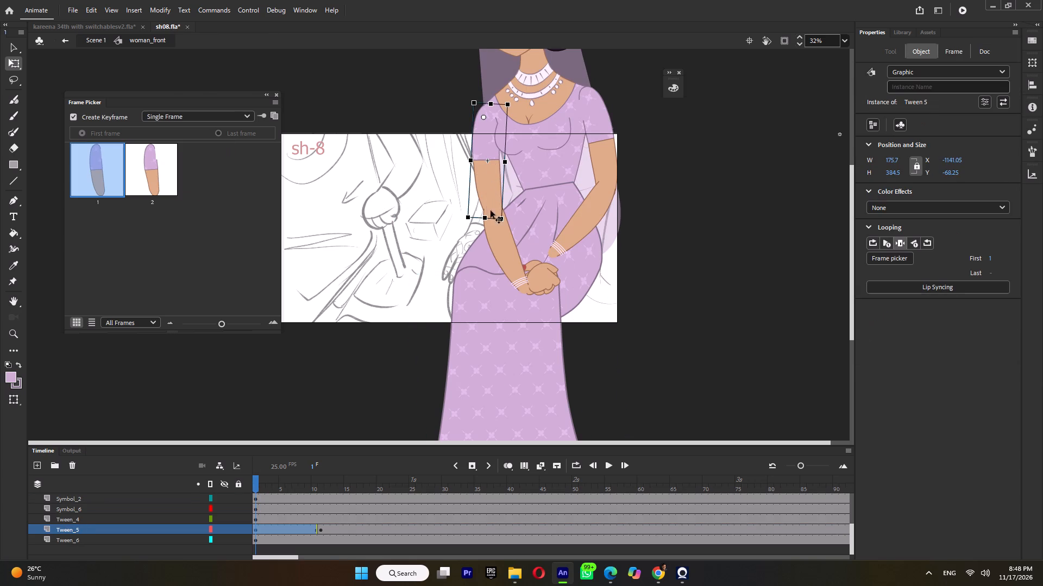
{"action": "left_click_drag", "start_coordinate": [487, 219], "coordinate": [491, 202]}
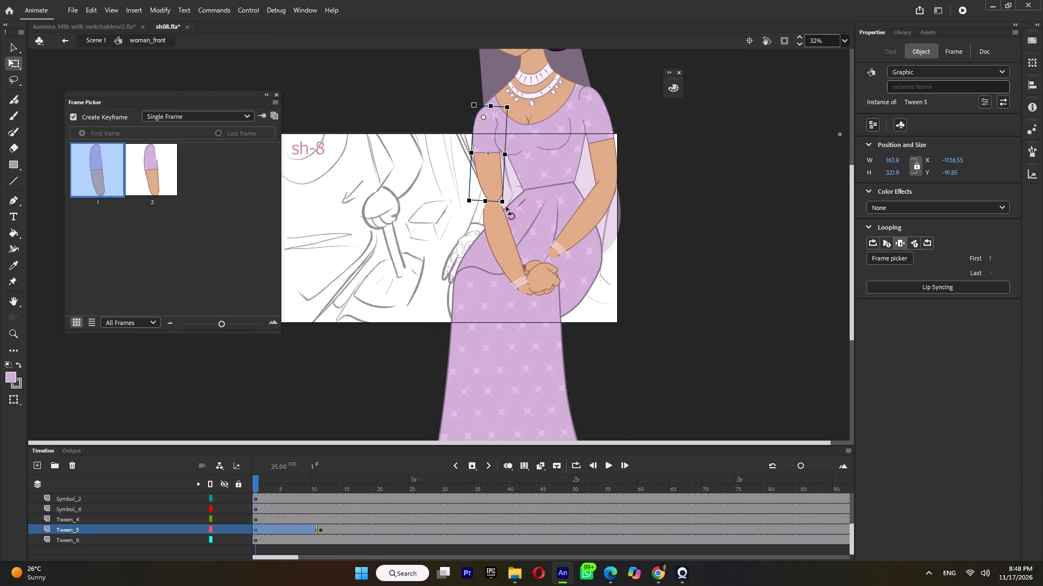
{"action": "left_click_drag", "start_coordinate": [501, 208], "coordinate": [514, 208]}
Switch the sketch-side forearm to frame 2, move it up to the elbow and swing it outward toward the sketched hand.
{"action": "left_click", "coordinate": [491, 218]}
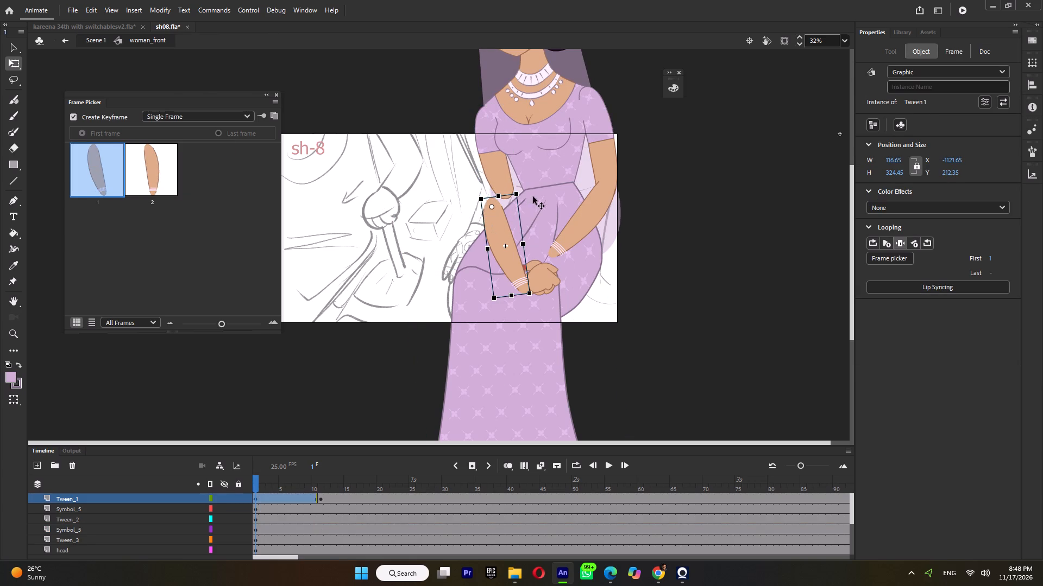
{"action": "left_click_drag", "start_coordinate": [524, 195], "coordinate": [545, 213]}
{"action": "left_click", "coordinate": [162, 166]}
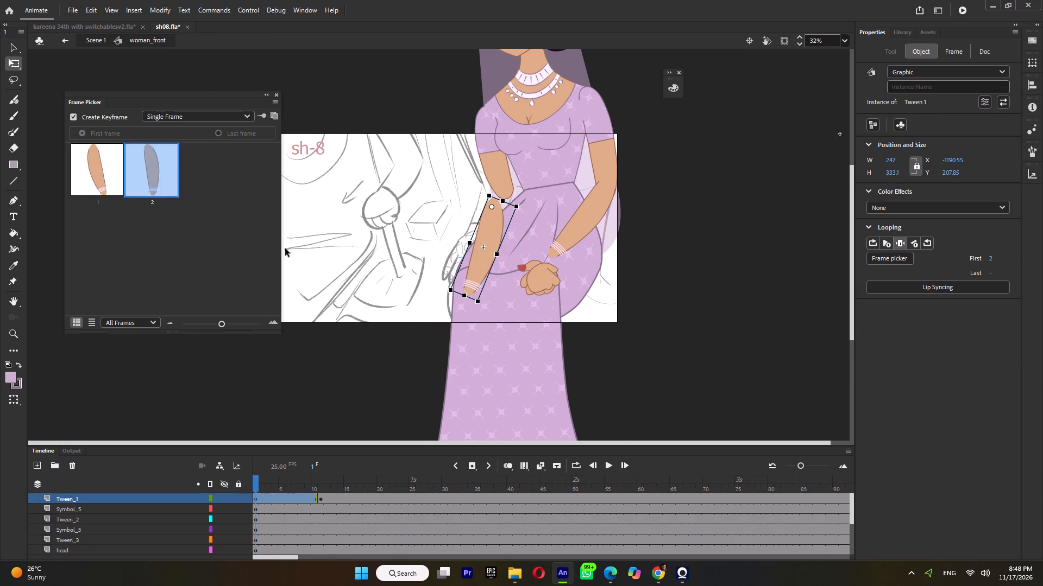
{"action": "scroll", "coordinate": [497, 222], "scroll_direction": "up", "scroll_amount": 3, "text": "ctrl"}
{"action": "left_click_drag", "start_coordinate": [490, 222], "coordinate": [512, 183]}
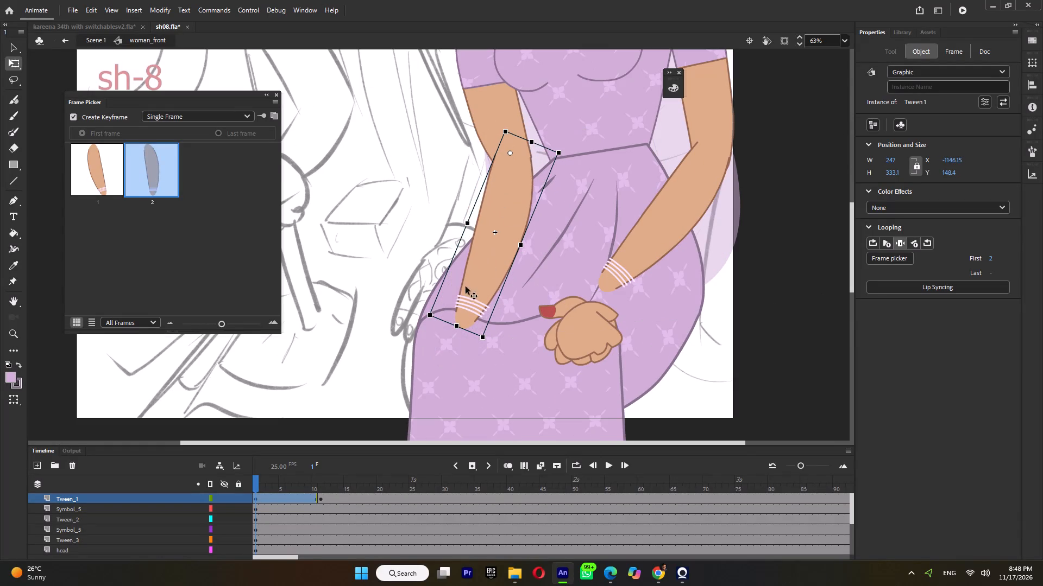
{"action": "left_click_drag", "start_coordinate": [426, 323], "coordinate": [400, 263]}
Switch the sketch-side upper arm to frame 2 and rotate it to hang nearly straight down from the shoulder.
{"action": "left_click", "coordinate": [489, 99]}
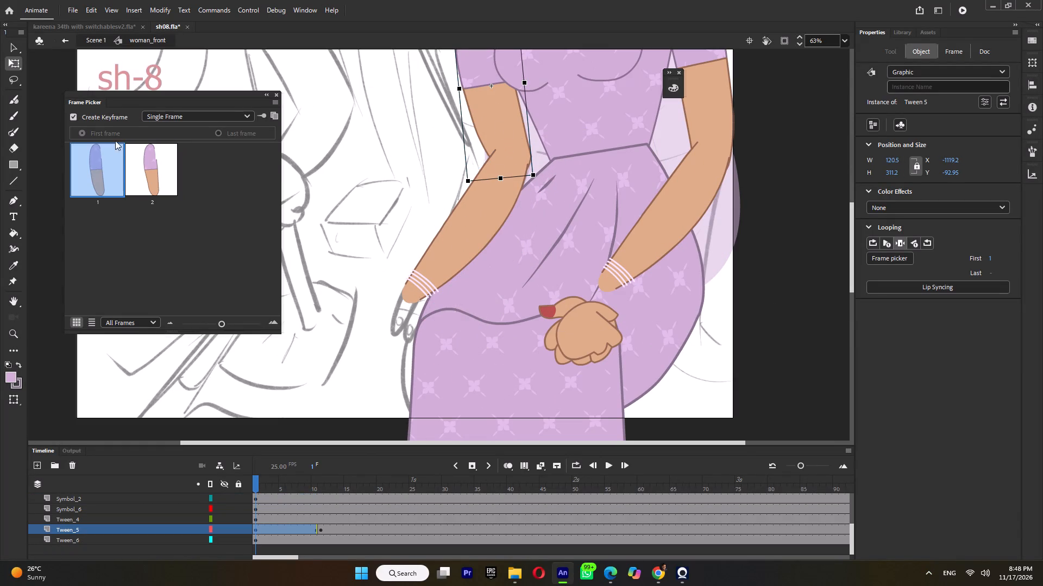
{"action": "left_click", "coordinate": [162, 169]}
{"action": "left_click_drag", "start_coordinate": [532, 182], "coordinate": [510, 195]}
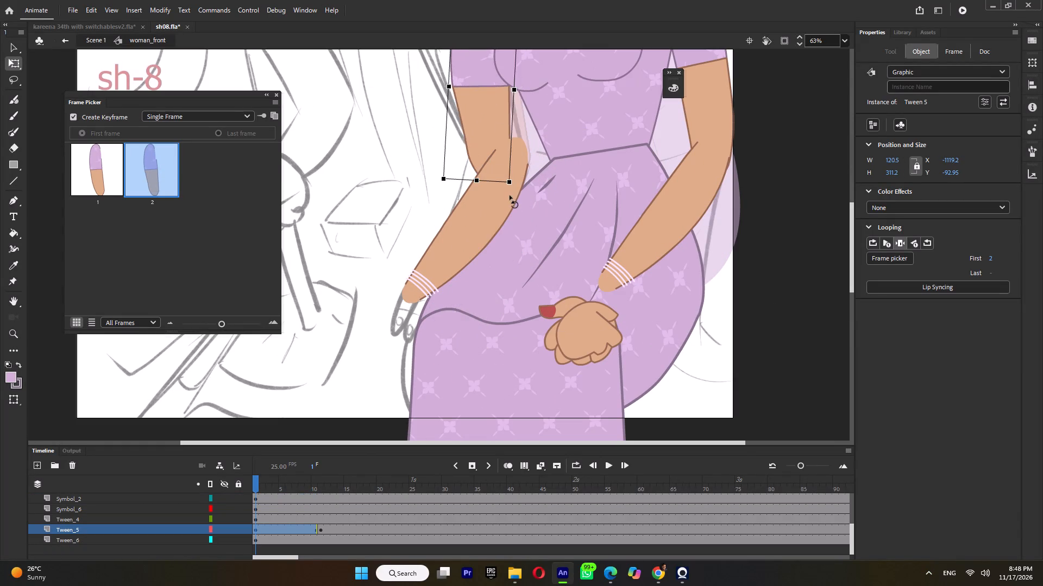
{"action": "left_click_drag", "start_coordinate": [510, 195], "coordinate": [516, 195]}
Align the sketch-side forearm with the upper arm at the elbow, scale it down and rotate it slightly toward the skirt.
{"action": "left_click", "coordinate": [481, 181]}
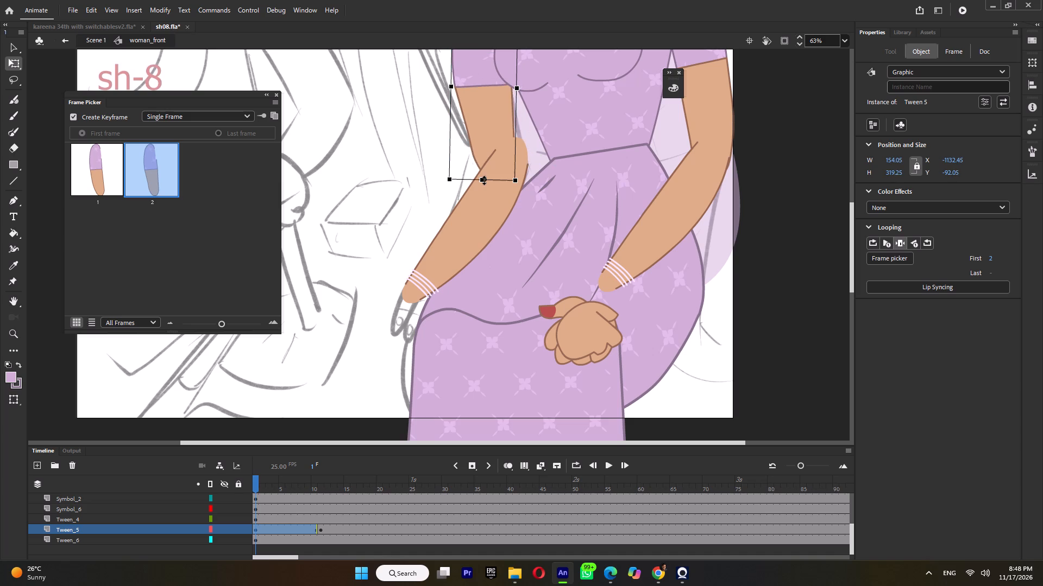
{"action": "left_click", "coordinate": [481, 209]}
{"action": "scroll", "coordinate": [494, 196], "scroll_direction": "up", "scroll_amount": 4, "text": "ctrl"}
{"action": "left_click_drag", "start_coordinate": [498, 195], "coordinate": [463, 188]}
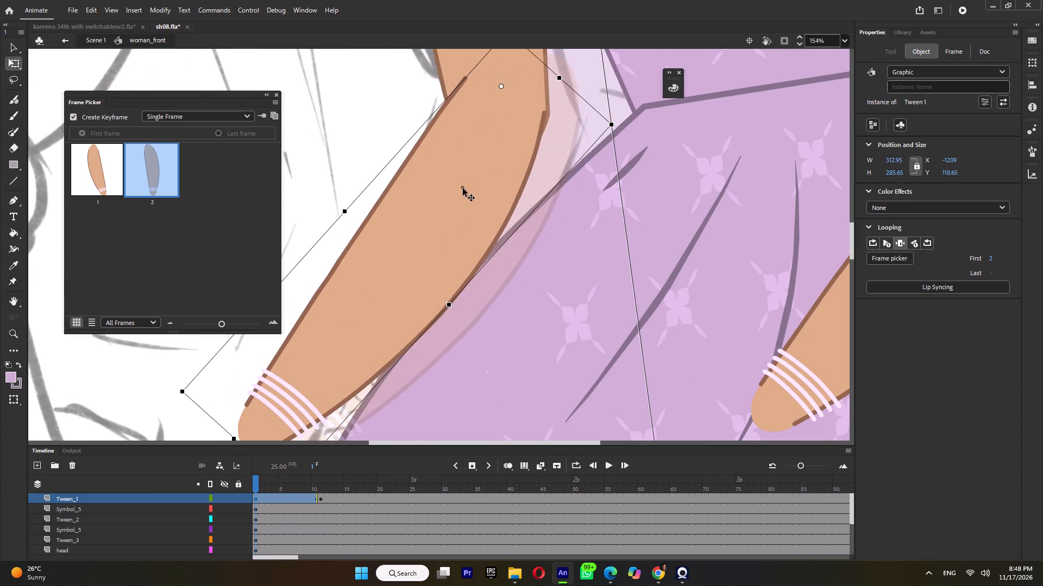
{"action": "left_click_drag", "start_coordinate": [463, 188], "coordinate": [465, 188]}
{"action": "scroll", "coordinate": [465, 190], "scroll_direction": "down", "scroll_amount": 7, "text": "ctrl"}
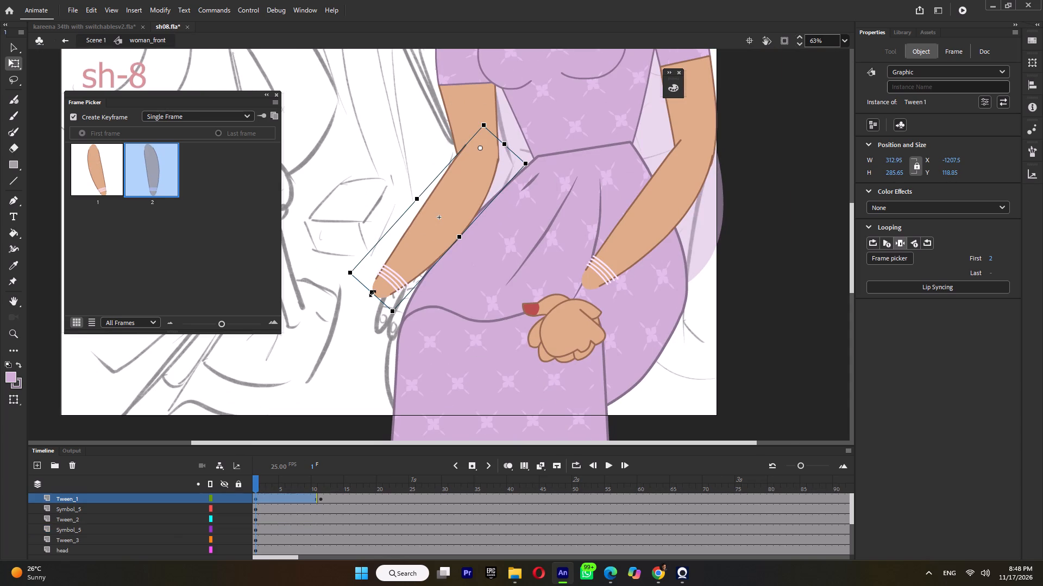
{"action": "left_click_drag", "start_coordinate": [373, 294], "coordinate": [399, 267]}
{"action": "left_click_drag", "start_coordinate": [413, 291], "coordinate": [422, 300]}
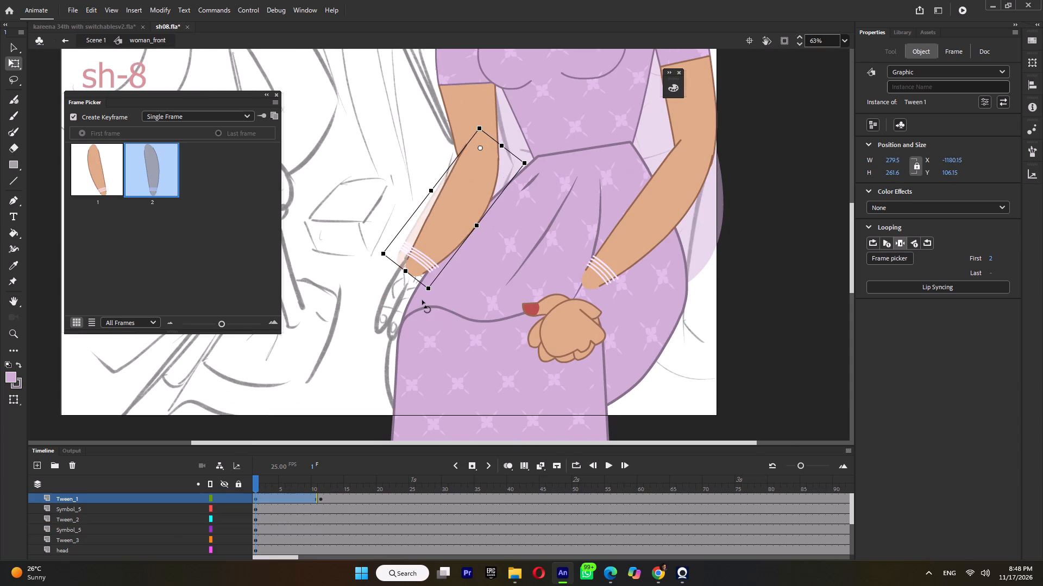
{"action": "left_click_drag", "start_coordinate": [422, 300], "coordinate": [431, 303]}
Set one of the clasped hands to frame 20, rotate its fingers downward and place it at the sketch-side wrist.
{"action": "scroll", "coordinate": [449, 271], "scroll_direction": "down", "scroll_amount": 3, "text": "ctrl"}
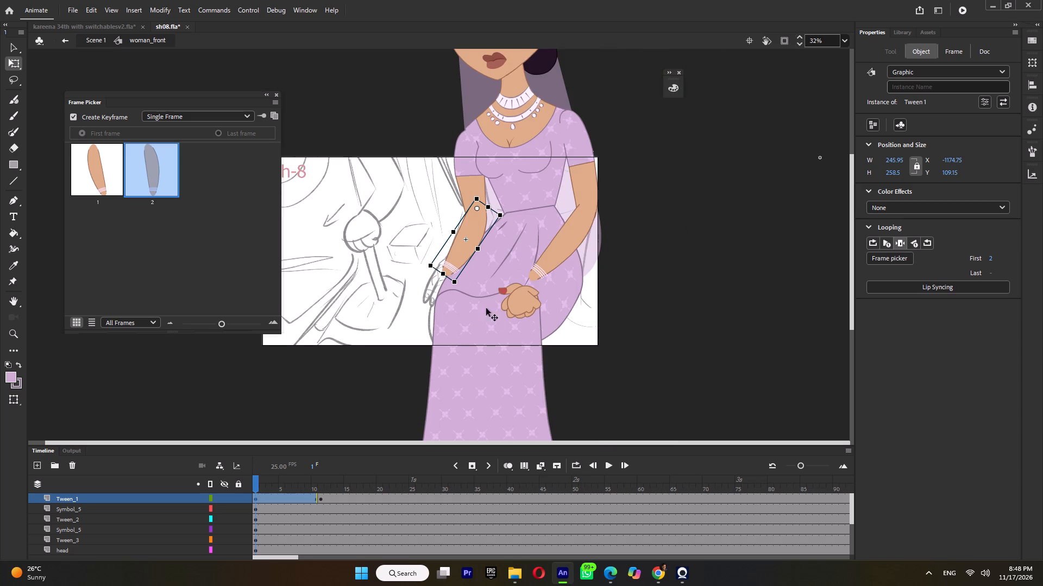
{"action": "left_click", "coordinate": [523, 309]}
{"action": "scroll", "coordinate": [172, 270], "scroll_direction": "down", "scroll_amount": 6}
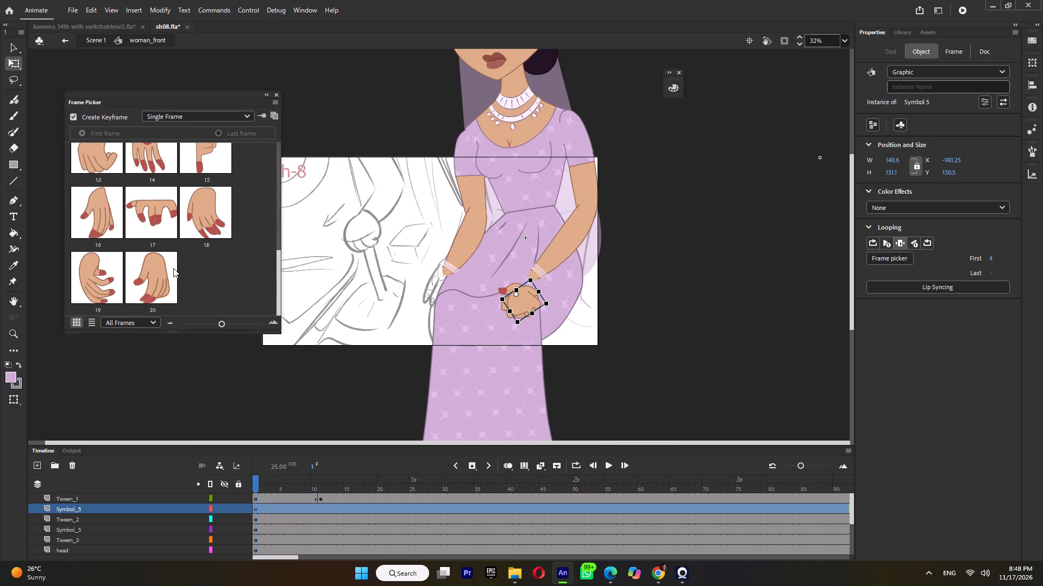
{"action": "left_click", "coordinate": [206, 212]}
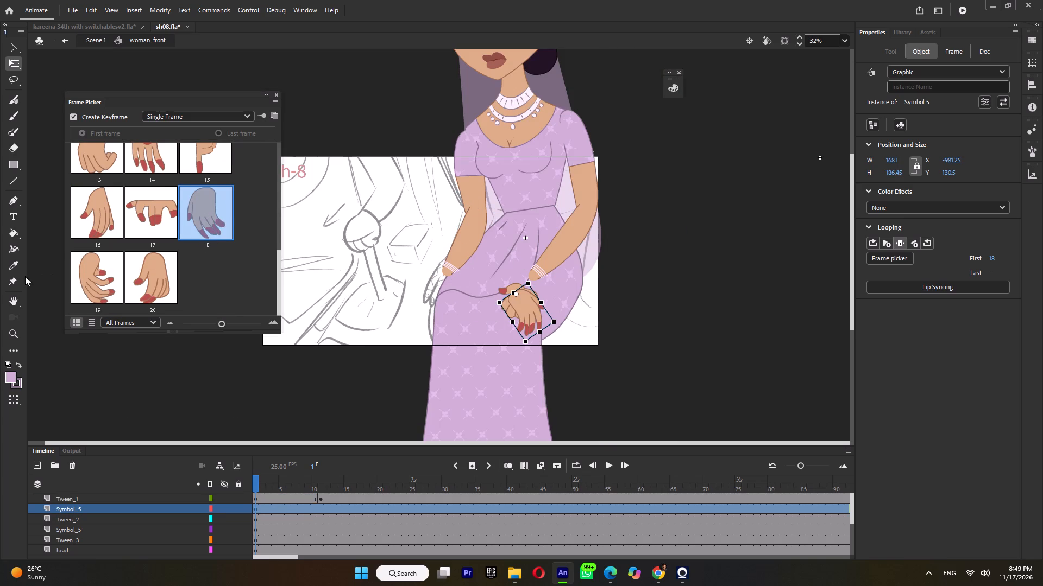
{"action": "left_click", "coordinate": [87, 283]}
{"action": "left_click", "coordinate": [146, 281]}
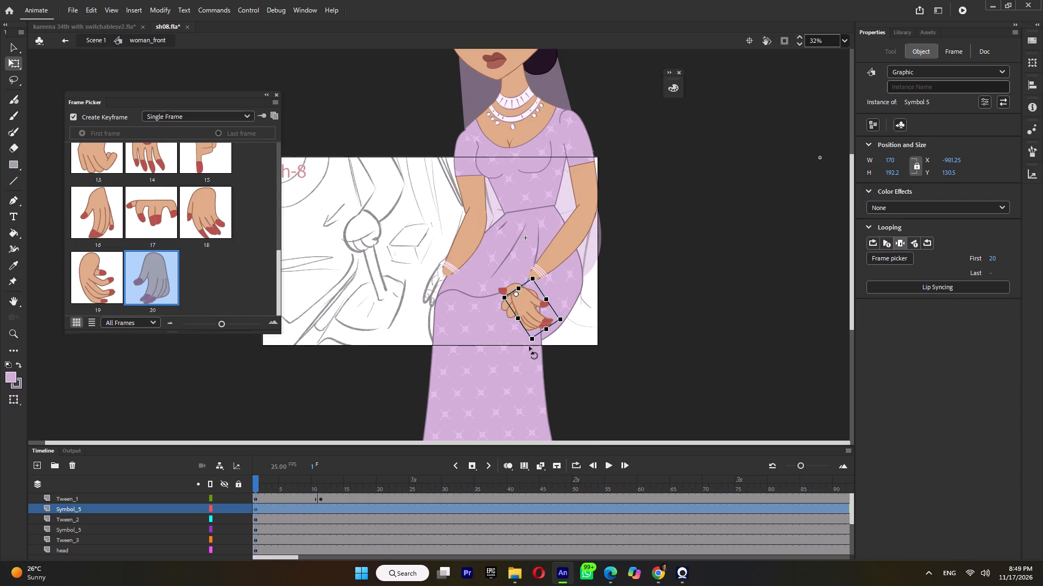
{"action": "left_click_drag", "start_coordinate": [527, 349], "coordinate": [480, 336]}
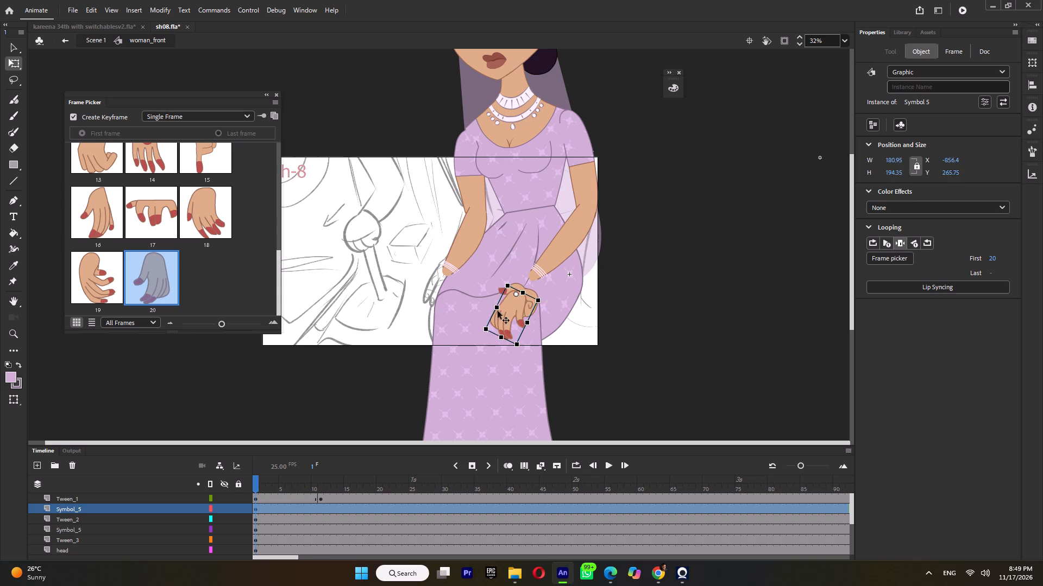
{"action": "left_click_drag", "start_coordinate": [505, 314], "coordinate": [436, 294]}
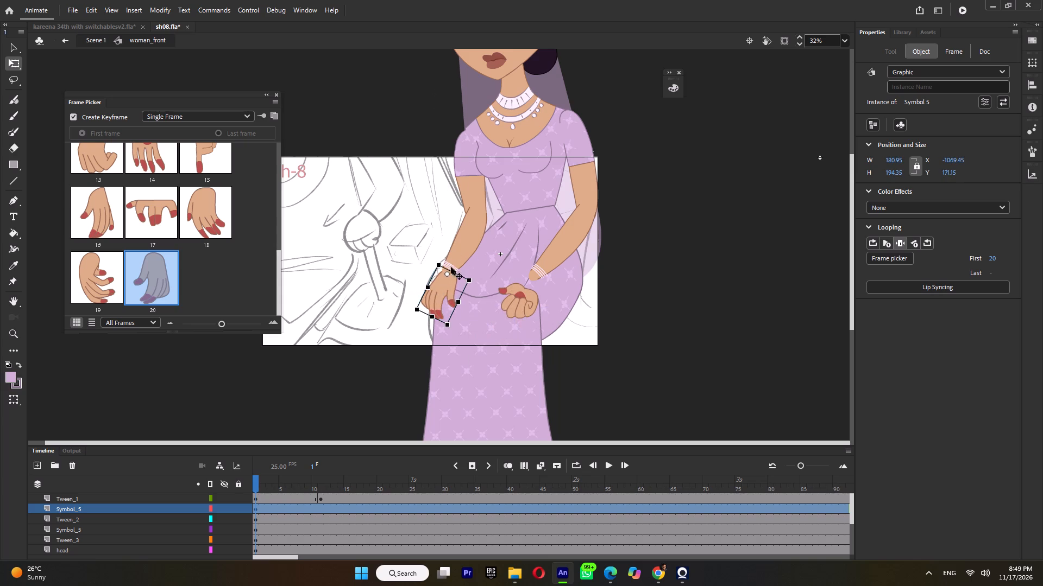
Enlarge the lower skirt group inside Symbol 1, move it down below the wrist, and return to the woman_front symbol.
{"action": "scroll", "coordinate": [452, 262], "scroll_direction": "up", "scroll_amount": 1, "text": "ctrl"}
{"action": "left_click", "coordinate": [468, 360]}
{"action": "triple_click", "coordinate": [506, 368]}
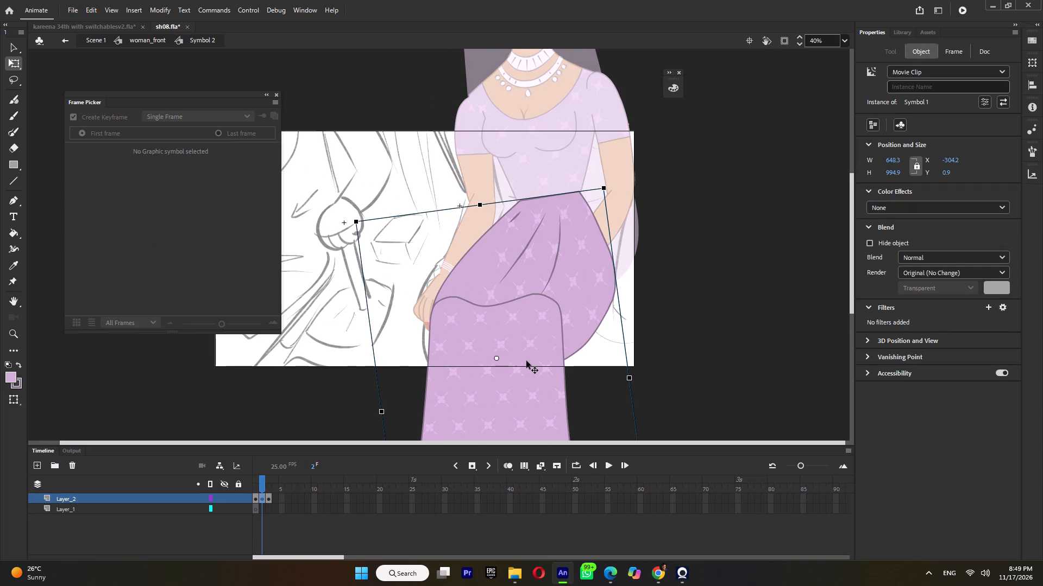
{"action": "triple_click", "coordinate": [527, 361]}
{"action": "left_click_drag", "start_coordinate": [569, 277], "coordinate": [615, 240], "text": "shift"}
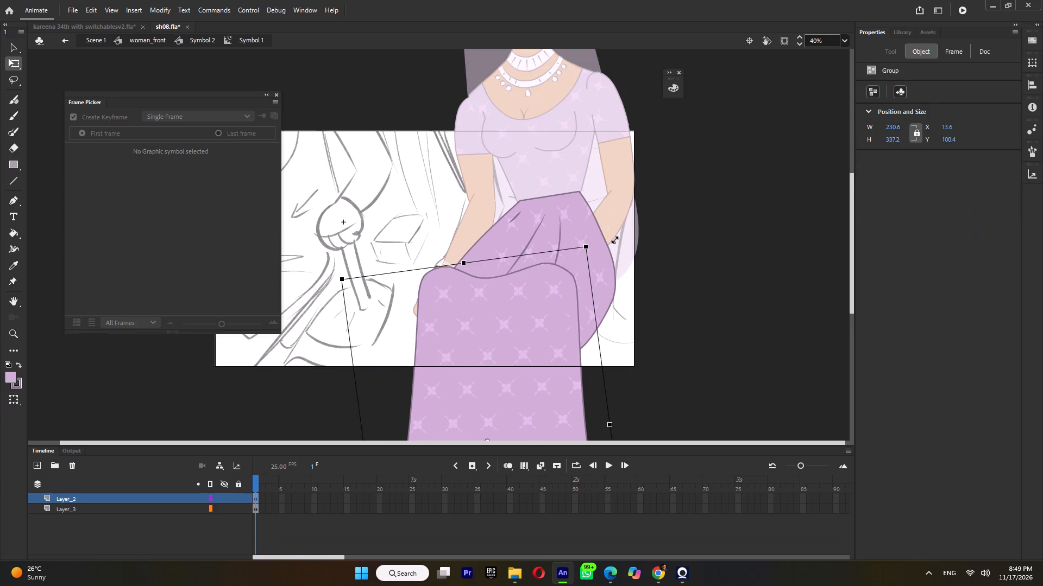
{"action": "left_click_drag", "start_coordinate": [615, 240], "coordinate": [611, 241], "text": "shift"}
{"action": "left_click_drag", "start_coordinate": [538, 309], "coordinate": [542, 333]}
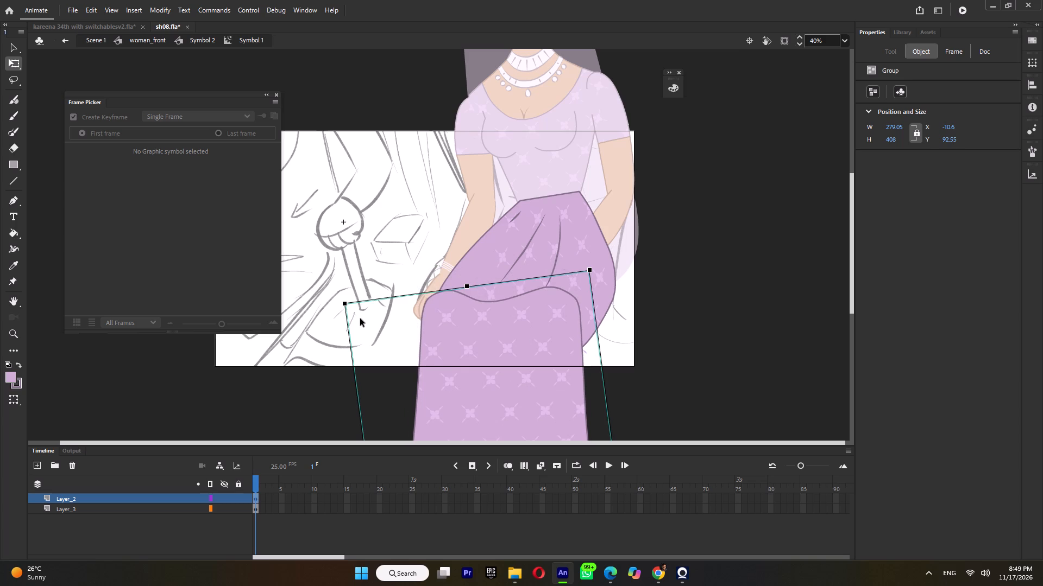
{"action": "double_click", "coordinate": [360, 319]}
{"action": "triple_click", "coordinate": [439, 275]}
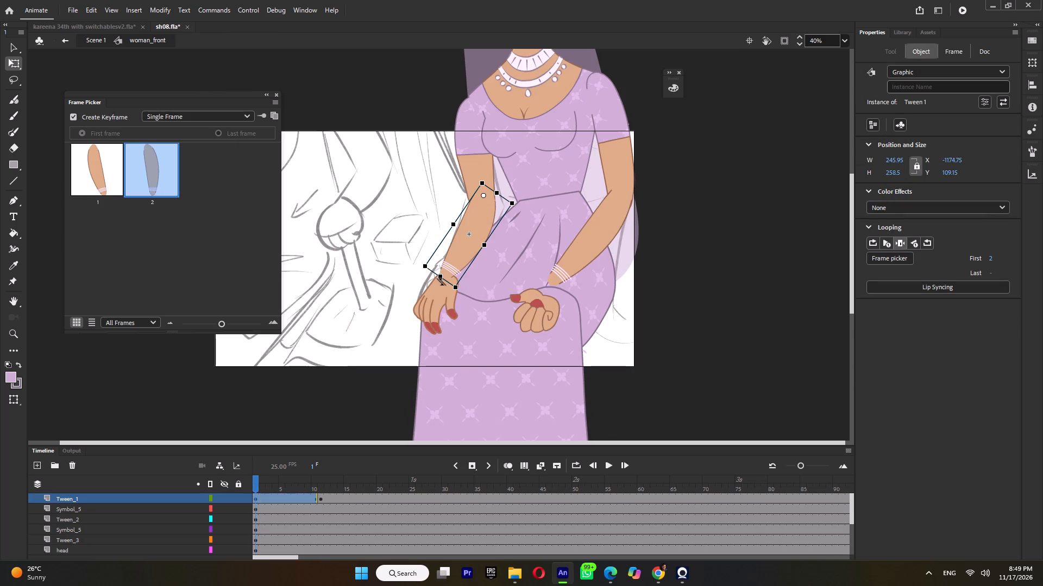
Move the sketch-side hand up so it meets the end of the forearm.
{"action": "left_click", "coordinate": [432, 300]}
{"action": "scroll", "coordinate": [433, 297], "scroll_direction": "up", "scroll_amount": 4, "text": "ctrl"}
{"action": "left_click_drag", "start_coordinate": [435, 297], "coordinate": [432, 286]}
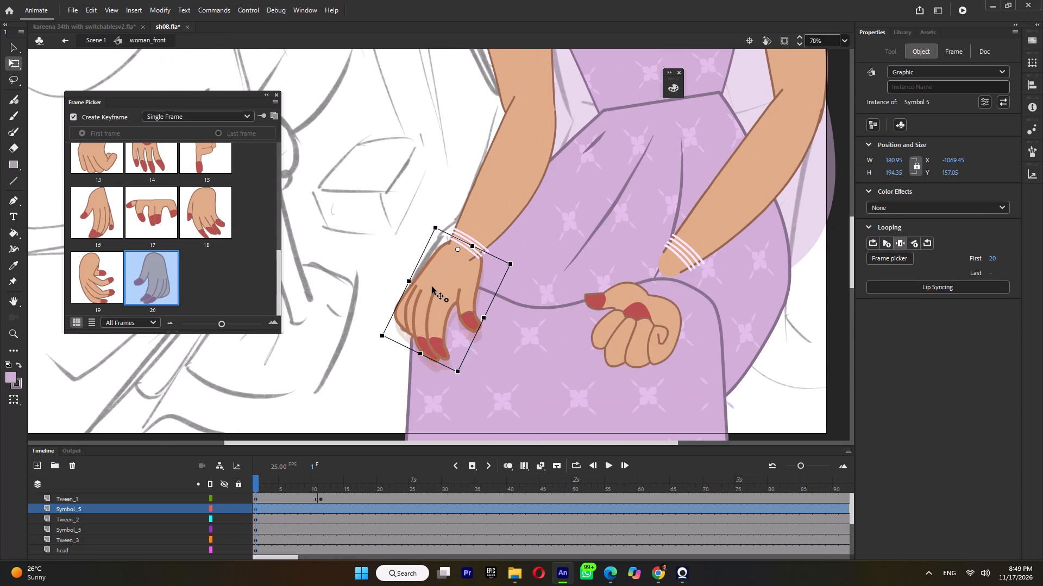
{"action": "left_click_drag", "start_coordinate": [432, 286], "coordinate": [432, 288]}
Enlarge the bangles inside the sketch-side forearm symbol, shift them up the forearm, and return to the woman_front symbol.
{"action": "triple_click", "coordinate": [473, 240]}
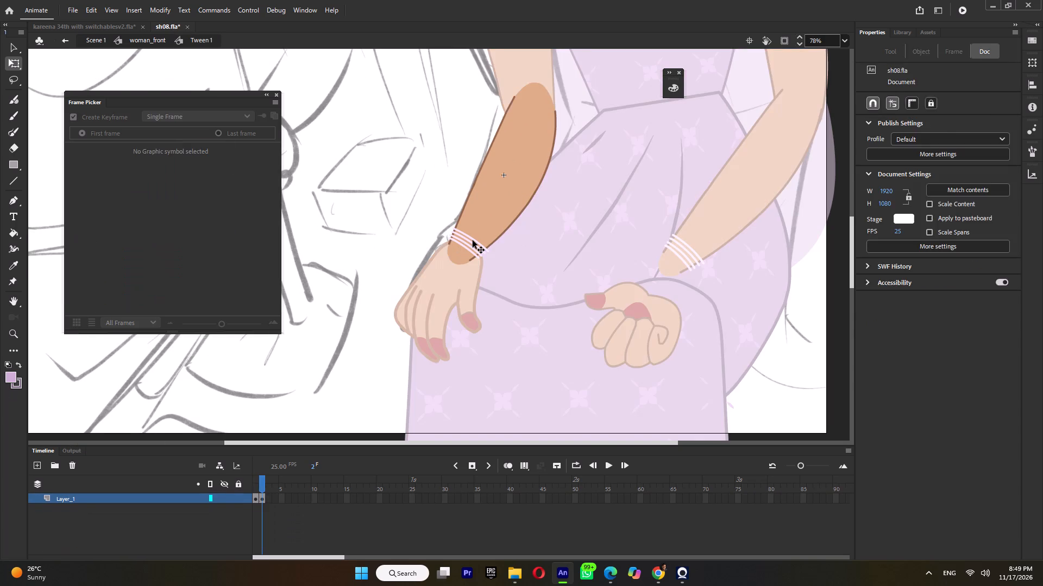
{"action": "scroll", "coordinate": [473, 240], "scroll_direction": "up", "scroll_amount": 4, "text": "ctrl"}
{"action": "double_click", "coordinate": [472, 240]}
{"action": "left_click", "coordinate": [470, 244]}
{"action": "left_click", "coordinate": [394, 200]}
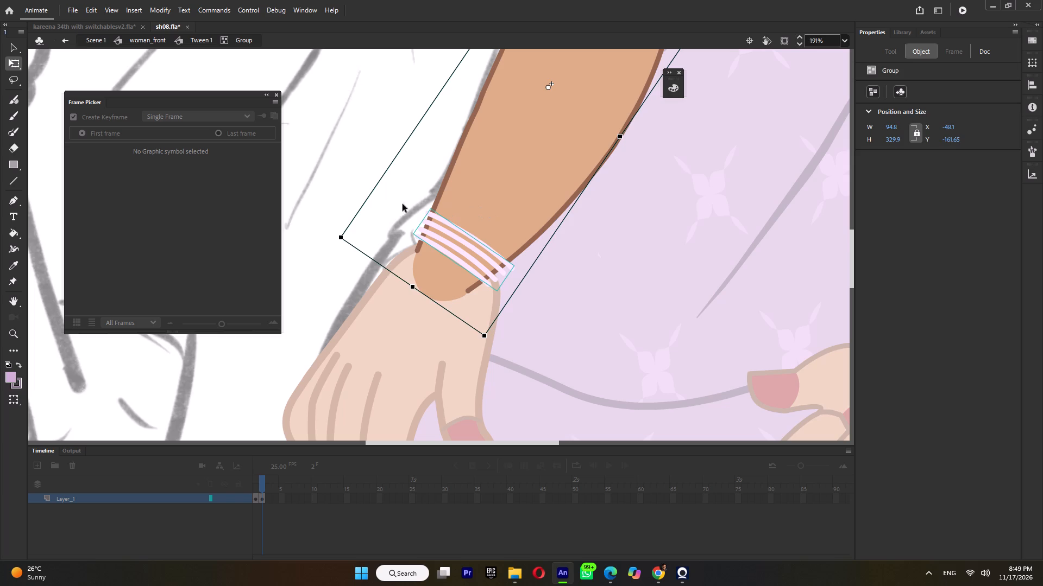
{"action": "left_click", "coordinate": [459, 242]}
{"action": "left_click", "coordinate": [468, 244]}
{"action": "left_click_drag", "start_coordinate": [472, 248], "coordinate": [477, 230]}
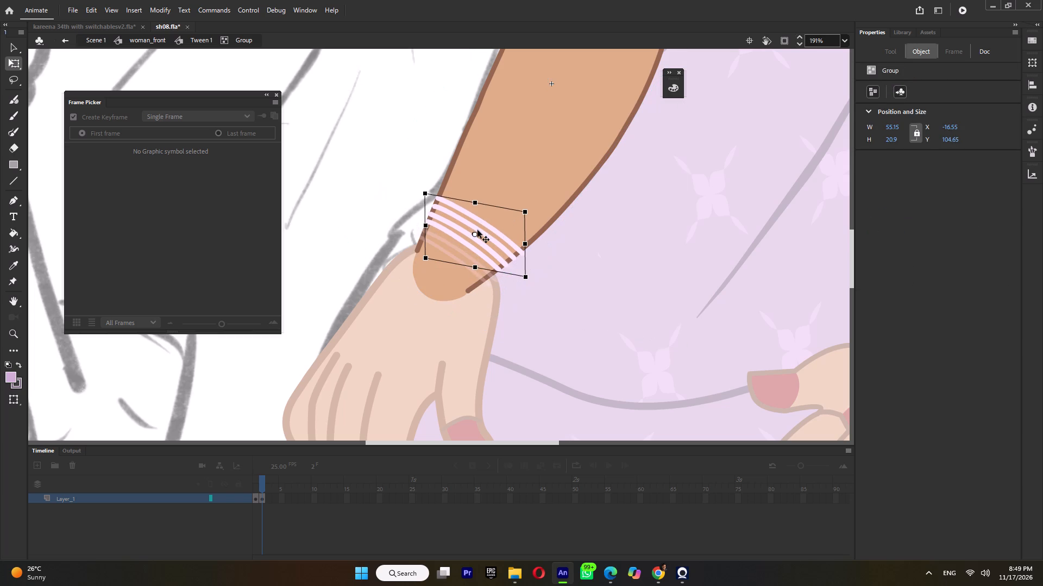
{"action": "left_click_drag", "start_coordinate": [477, 230], "coordinate": [476, 230]}
{"action": "left_click_drag", "start_coordinate": [519, 209], "coordinate": [536, 203], "text": "shift"}
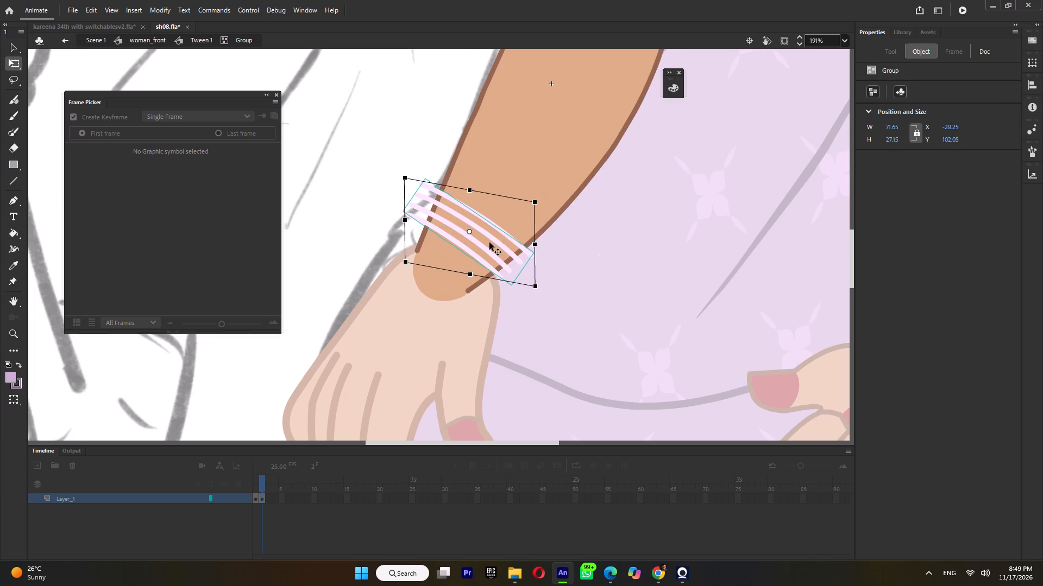
{"action": "left_click_drag", "start_coordinate": [494, 239], "coordinate": [507, 229]}
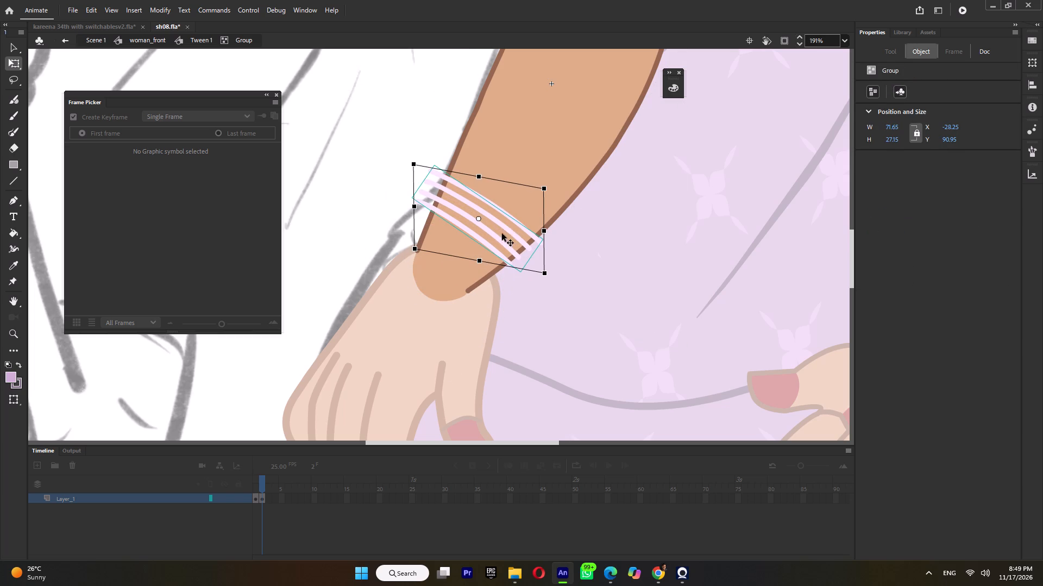
{"action": "left_click", "coordinate": [504, 225]}
{"action": "double_click", "coordinate": [374, 202]}
{"action": "scroll", "coordinate": [374, 203], "scroll_direction": "down", "scroll_amount": 5, "text": "ctrl"}
{"action": "double_click", "coordinate": [355, 253]}
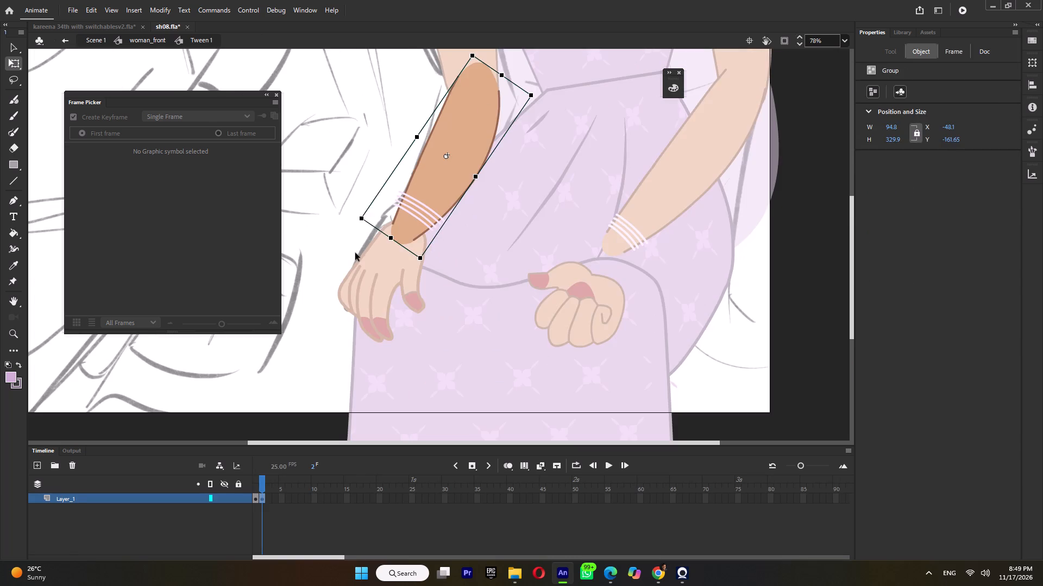
Switch the hand still resting on the lap to frame 2.
{"action": "left_click", "coordinate": [600, 311]}
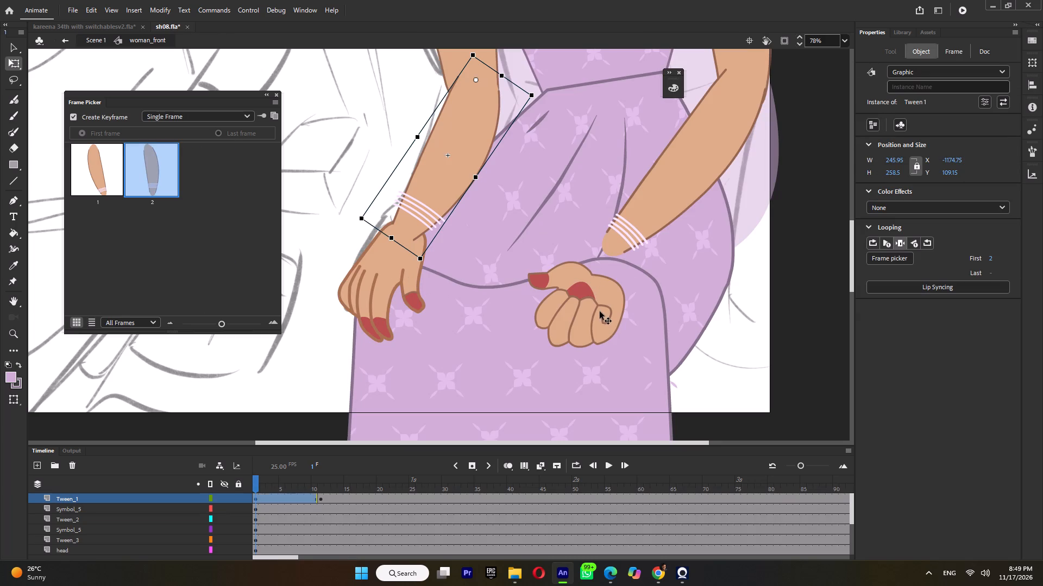
{"action": "left_click", "coordinate": [155, 155]}
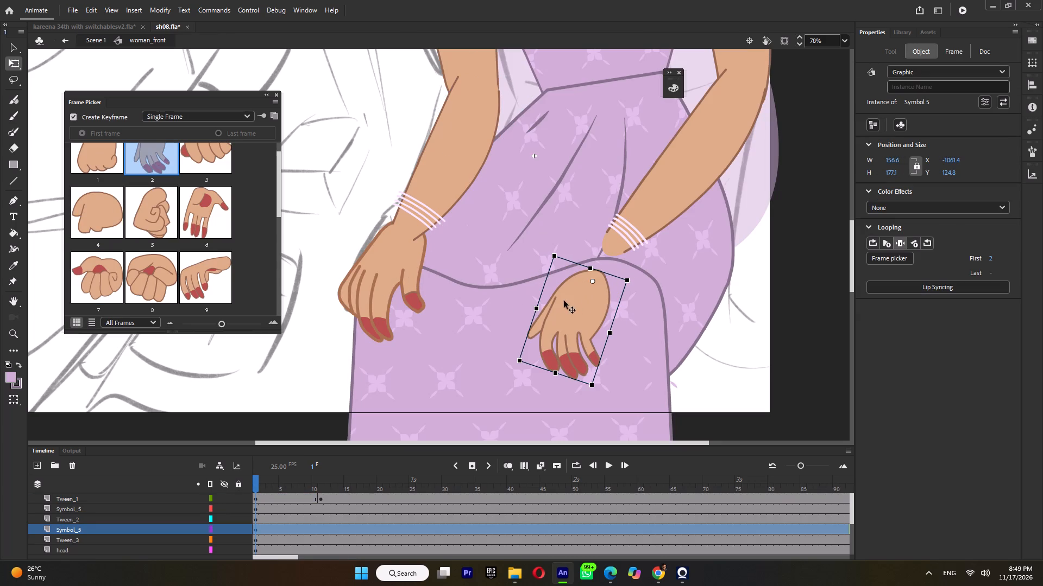
Scale down the sketch-side hand, rotate it outward from the skirt, and nudge it into place at the wrist.
{"action": "left_click", "coordinate": [364, 288]}
{"action": "left_click_drag", "start_coordinate": [402, 353], "coordinate": [402, 343], "text": "shift"}
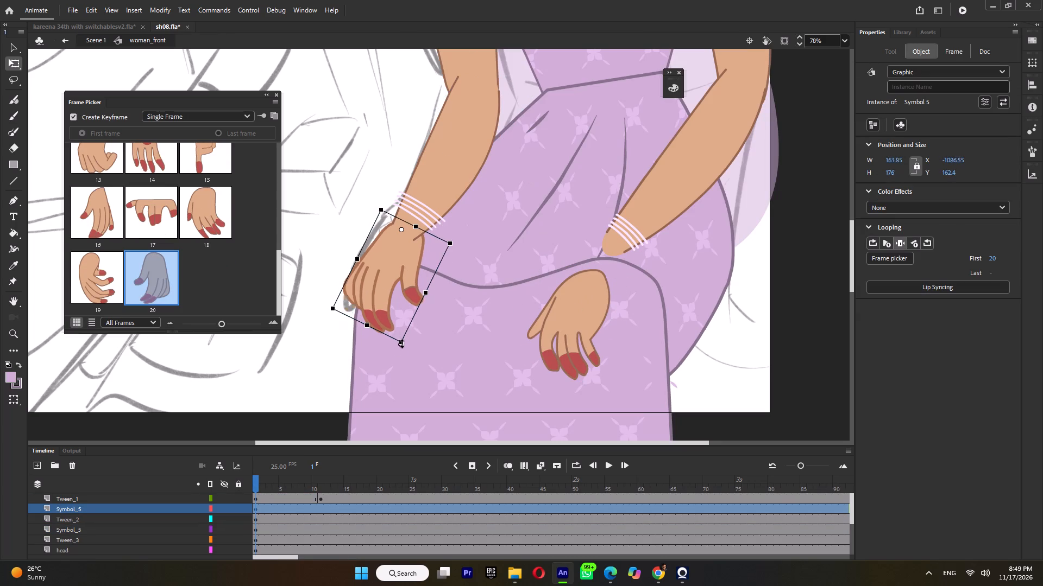
{"action": "left_click_drag", "start_coordinate": [402, 343], "coordinate": [402, 342], "text": "shift"}
{"action": "left_click_drag", "start_coordinate": [396, 344], "coordinate": [372, 336]}
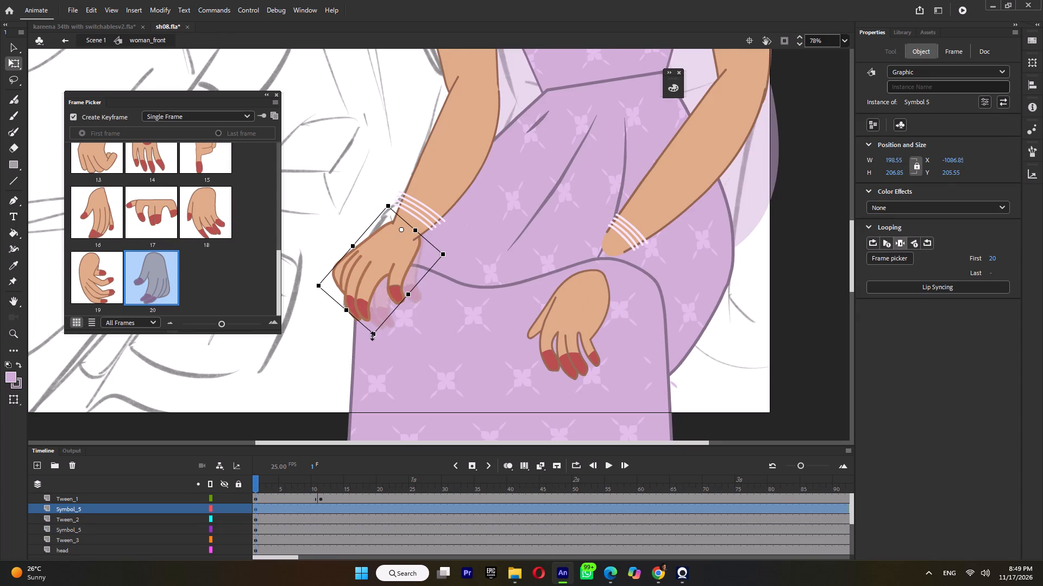
{"action": "left_click_drag", "start_coordinate": [372, 336], "coordinate": [372, 336]}
{"action": "scroll", "coordinate": [410, 245], "scroll_direction": "up", "scroll_amount": 2, "text": "ctrl"}
{"action": "left_click_drag", "start_coordinate": [405, 267], "coordinate": [401, 259]}
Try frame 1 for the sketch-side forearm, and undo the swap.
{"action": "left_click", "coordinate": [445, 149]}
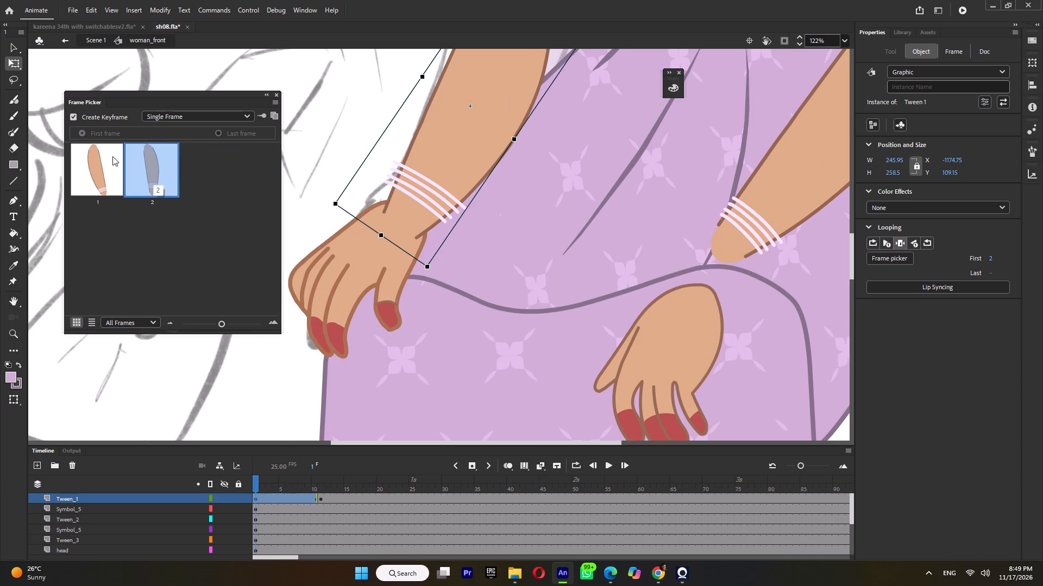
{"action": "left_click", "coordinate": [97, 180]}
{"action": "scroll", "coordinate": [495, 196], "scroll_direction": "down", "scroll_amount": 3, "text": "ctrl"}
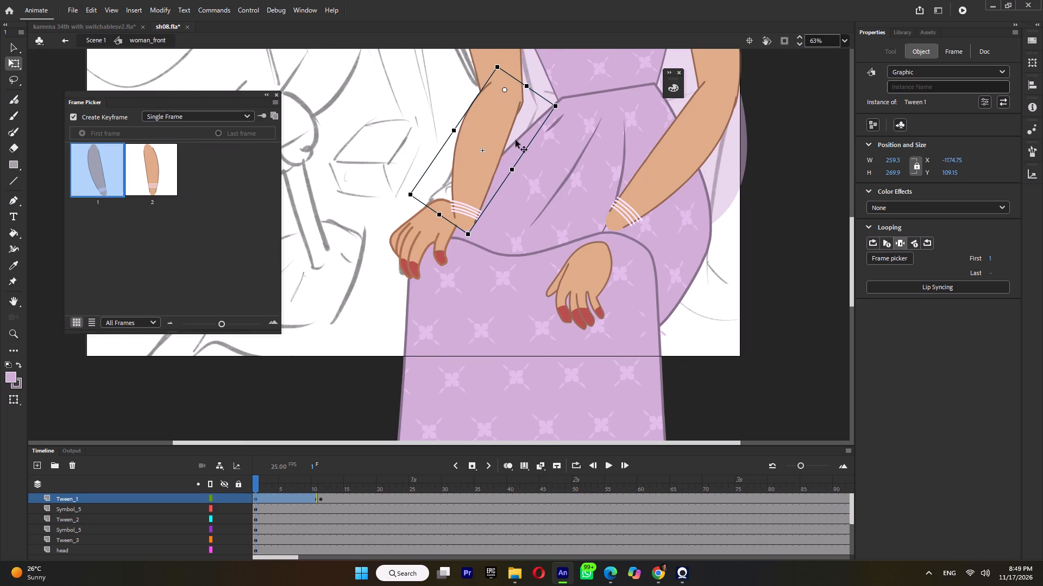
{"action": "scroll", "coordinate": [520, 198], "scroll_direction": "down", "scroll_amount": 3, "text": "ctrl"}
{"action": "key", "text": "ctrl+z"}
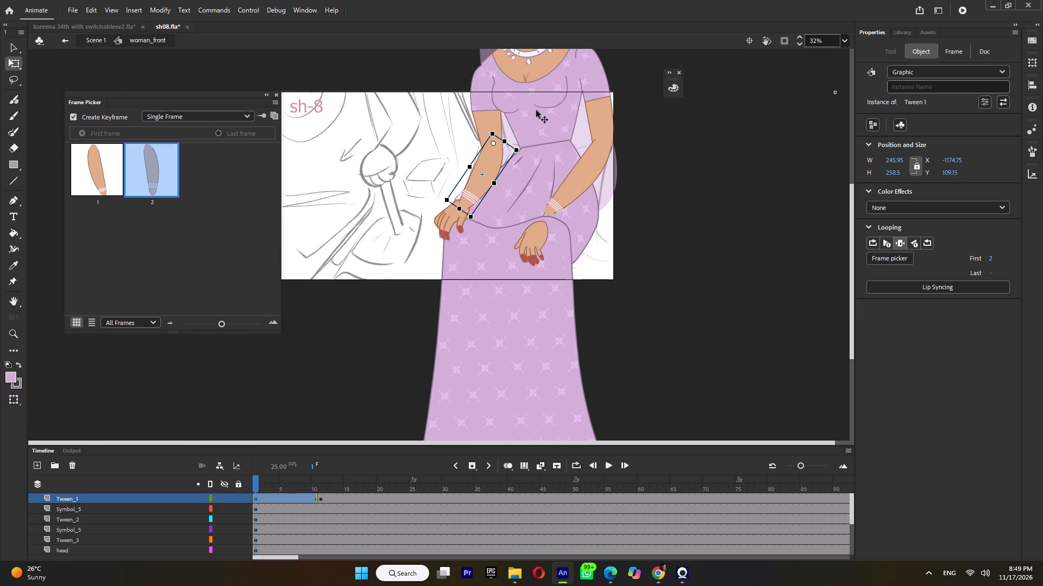
Skew the bodice to tilt its lower edge at the waist.
{"action": "left_click", "coordinate": [518, 110]}
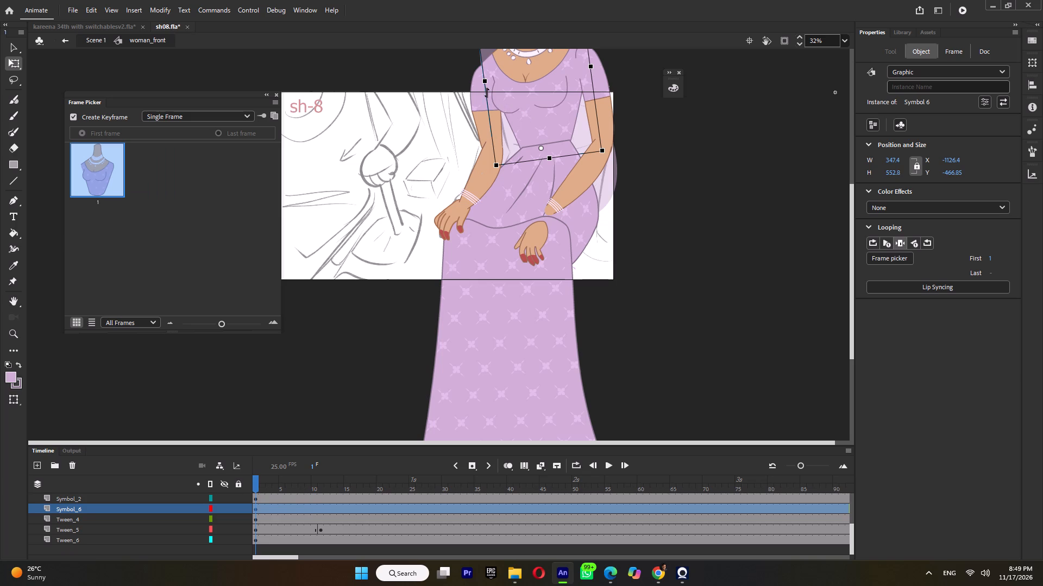
{"action": "left_click_drag", "start_coordinate": [487, 92], "coordinate": [487, 85]}
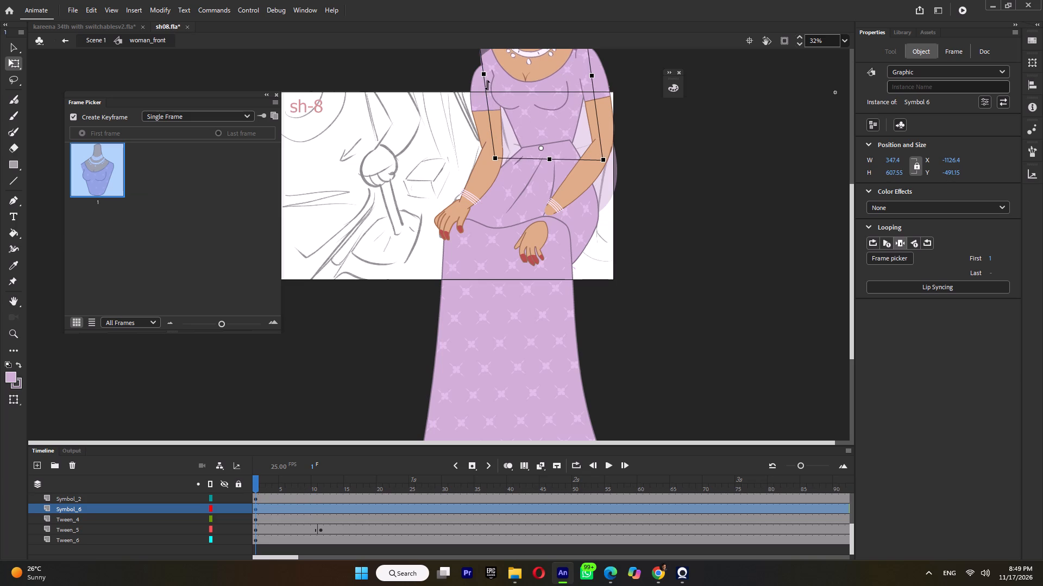
{"action": "left_click_drag", "start_coordinate": [487, 85], "coordinate": [487, 87]}
Skew the skirt so its waistline lines up with the bodice's lower edge.
{"action": "left_click", "coordinate": [564, 146]}
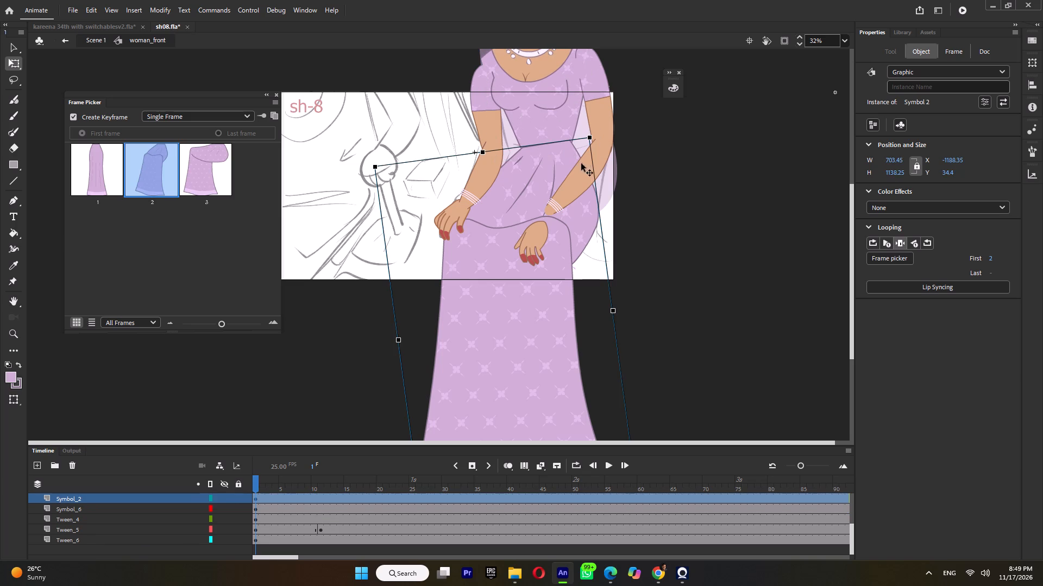
{"action": "left_click", "coordinate": [594, 154]}
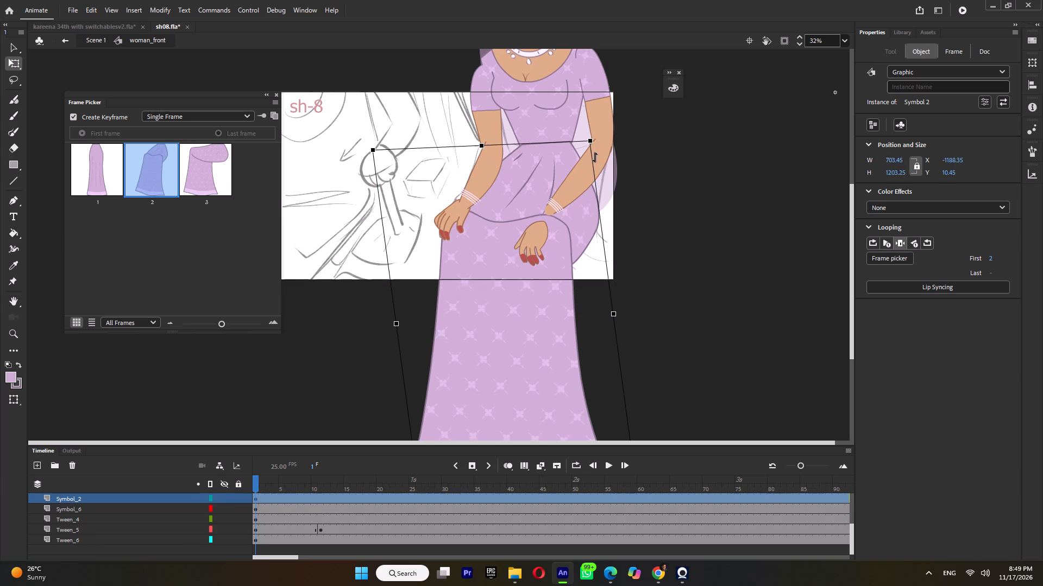
{"action": "scroll", "coordinate": [561, 141], "scroll_direction": "up", "scroll_amount": 4, "text": "ctrl"}
{"action": "left_click", "coordinate": [564, 152]}
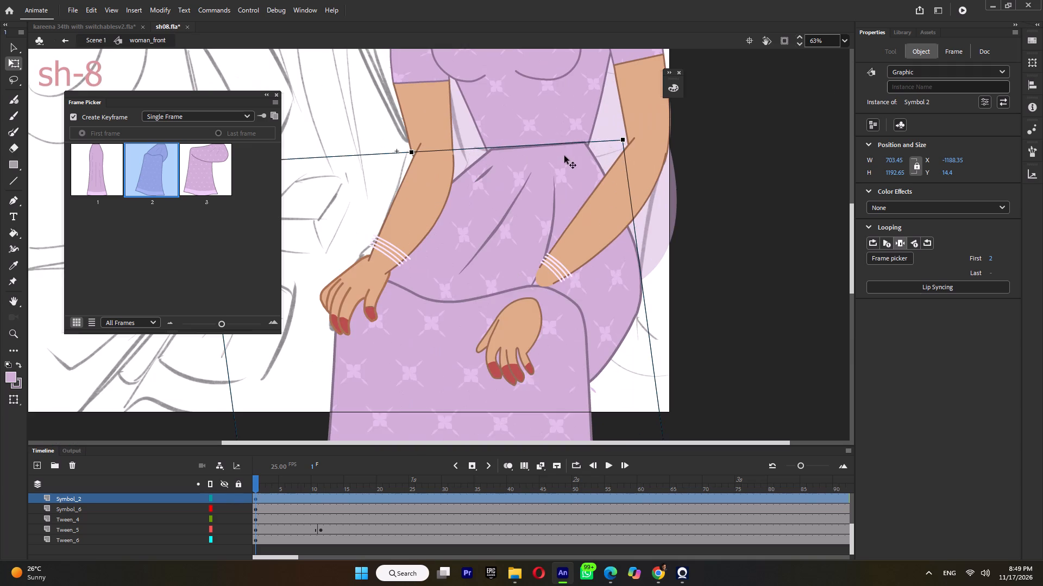
{"action": "scroll", "coordinate": [563, 152], "scroll_direction": "down", "scroll_amount": 6, "text": "ctrl"}
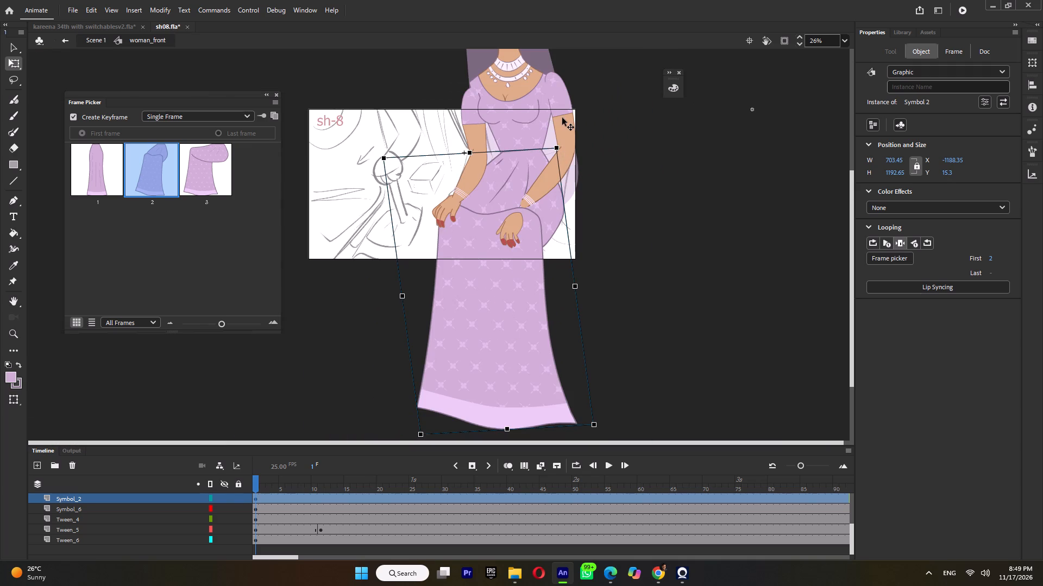
Shift the sketch-side upper arm upward slightly and stretch it to about 345 px tall so it reaches the elbow.
{"action": "left_click", "coordinate": [562, 118]}
{"action": "left_click", "coordinate": [462, 119]}
{"action": "scroll", "coordinate": [470, 112], "scroll_direction": "up", "scroll_amount": 4, "text": "ctrl"}
{"action": "left_click_drag", "start_coordinate": [474, 130], "coordinate": [467, 104]}
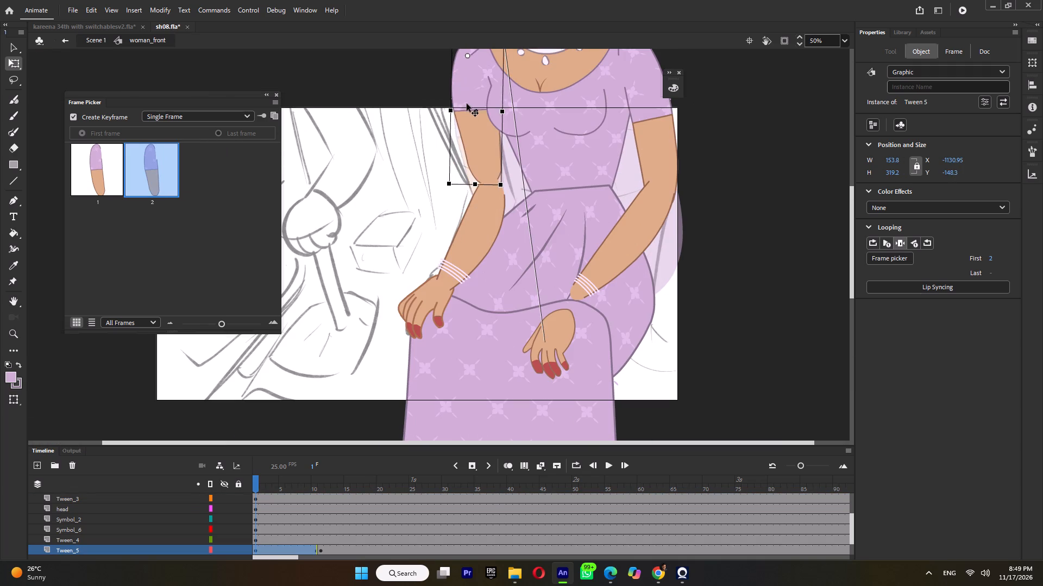
{"action": "left_click_drag", "start_coordinate": [467, 104], "coordinate": [467, 114]}
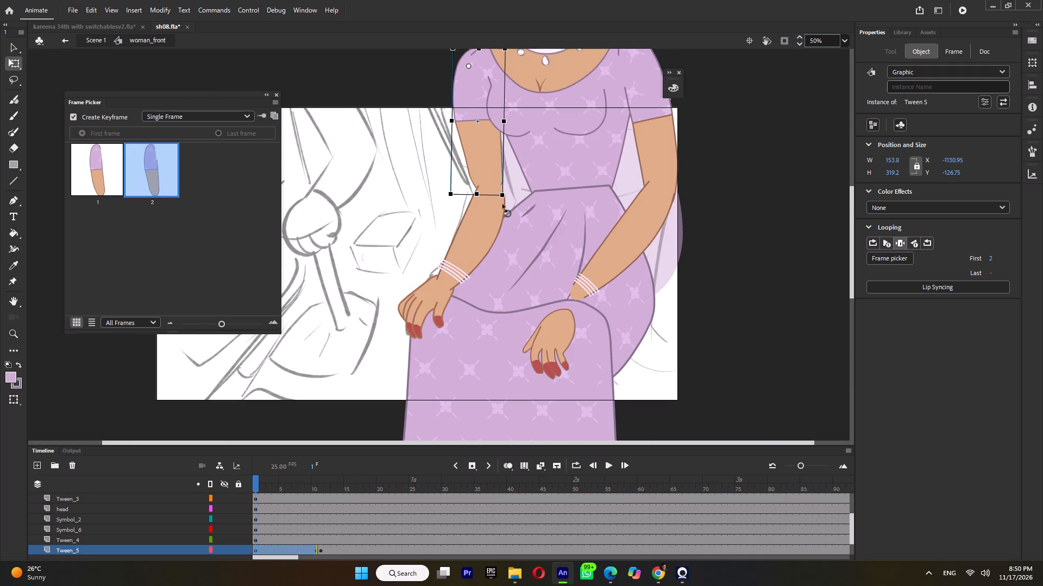
{"action": "left_click_drag", "start_coordinate": [477, 196], "coordinate": [480, 207]}
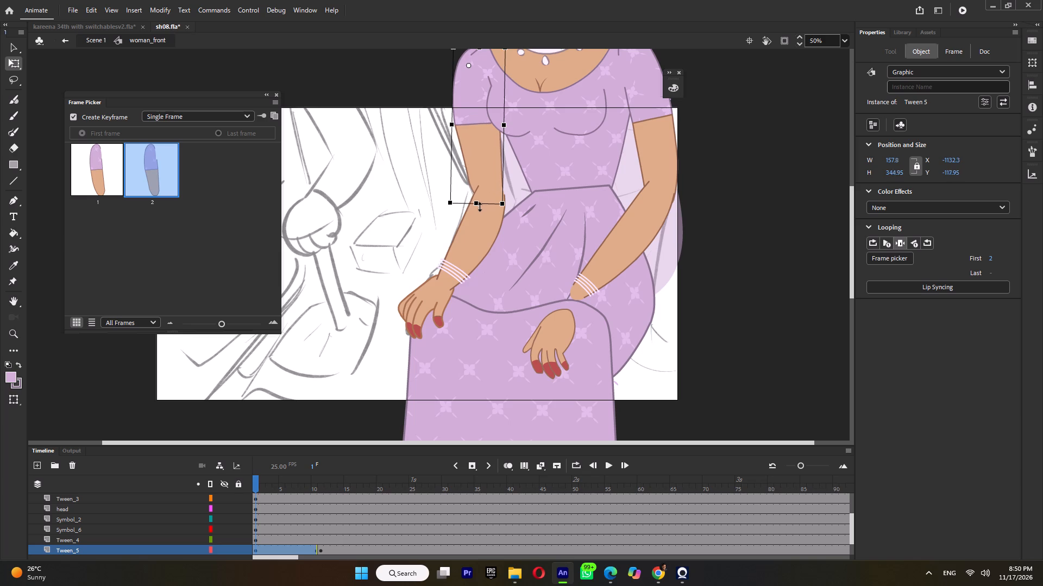
{"action": "left_click_drag", "start_coordinate": [480, 207], "coordinate": [480, 206]}
Move the sketch-side forearm up to the elbow, then rotate and lengthen it to meet the hand, about 242 × 267 px.
{"action": "left_click", "coordinate": [486, 216]}
{"action": "scroll", "coordinate": [489, 222], "scroll_direction": "up", "scroll_amount": 5, "text": "ctrl"}
{"action": "left_click_drag", "start_coordinate": [495, 222], "coordinate": [489, 207]}
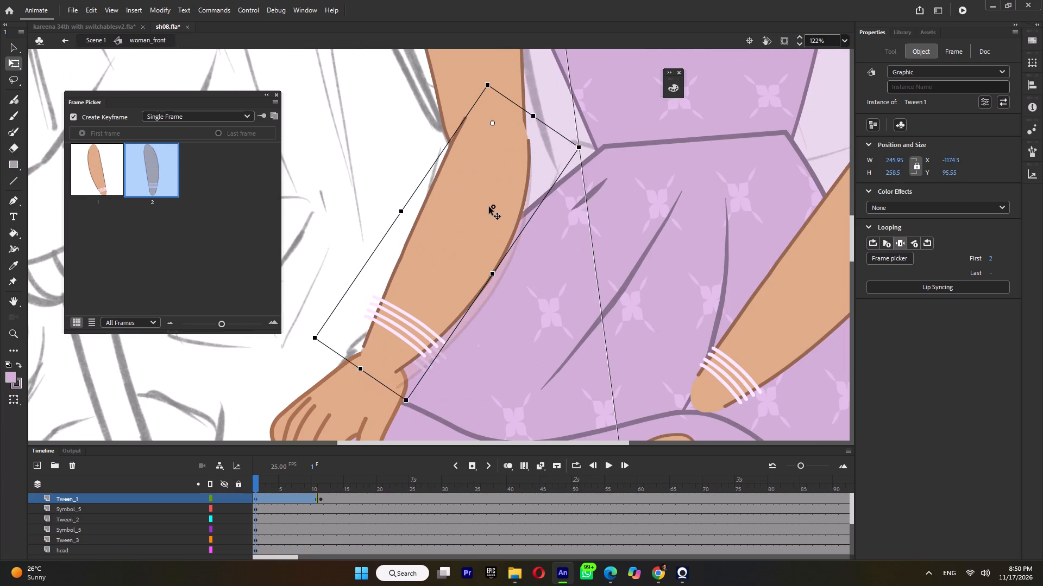
{"action": "left_click_drag", "start_coordinate": [489, 207], "coordinate": [487, 206]}
{"action": "scroll", "coordinate": [488, 205], "scroll_direction": "down", "scroll_amount": 3, "text": "ctrl"}
{"action": "scroll", "coordinate": [402, 272], "scroll_direction": "up", "scroll_amount": 3, "text": "ctrl"}
{"action": "left_click_drag", "start_coordinate": [387, 279], "coordinate": [394, 288]}
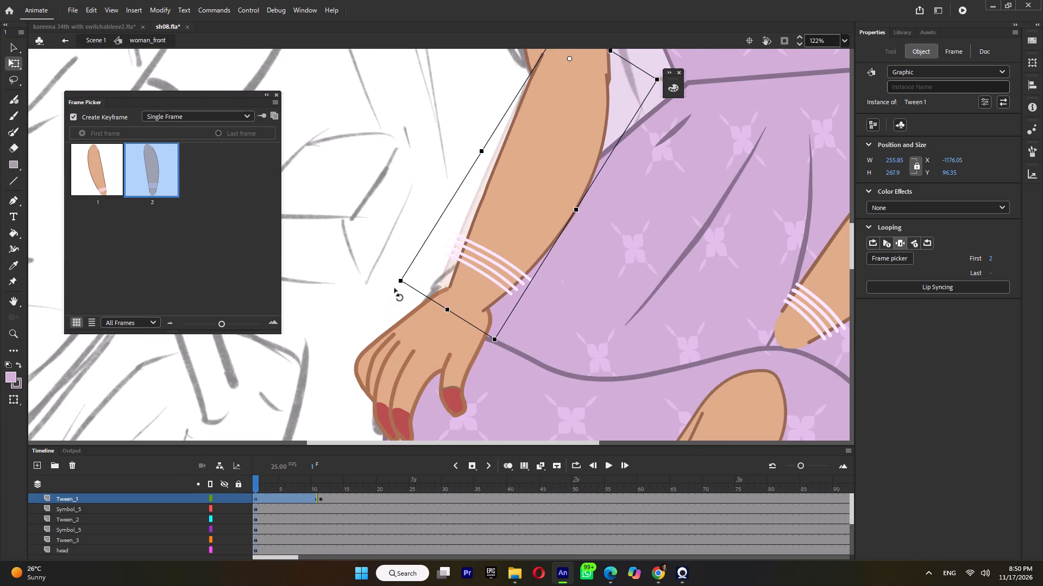
{"action": "left_click_drag", "start_coordinate": [394, 288], "coordinate": [395, 289]}
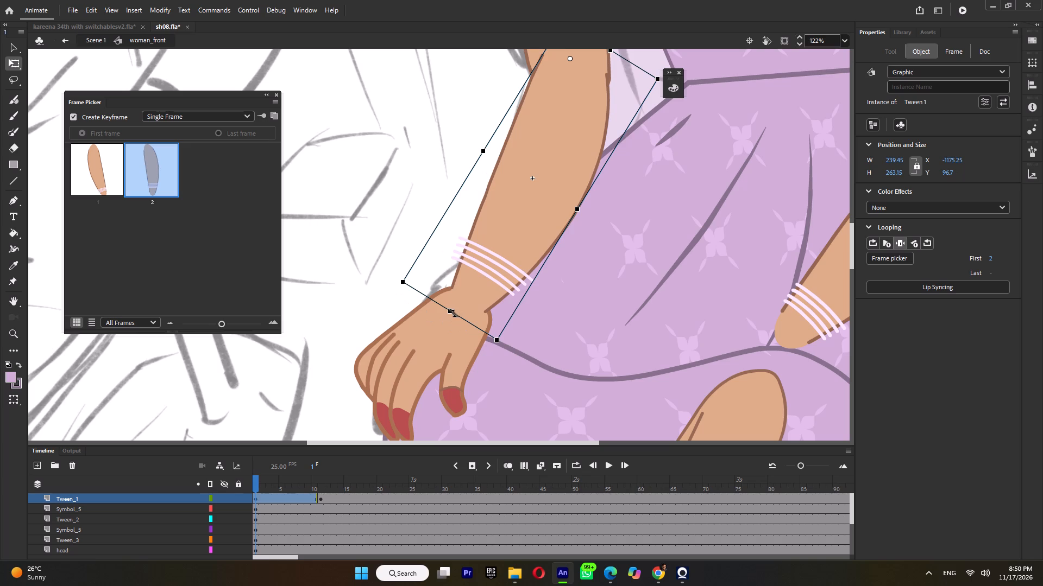
{"action": "left_click_drag", "start_coordinate": [451, 313], "coordinate": [447, 319]}
{"action": "scroll", "coordinate": [468, 280], "scroll_direction": "down", "scroll_amount": 6, "text": "ctrl"}
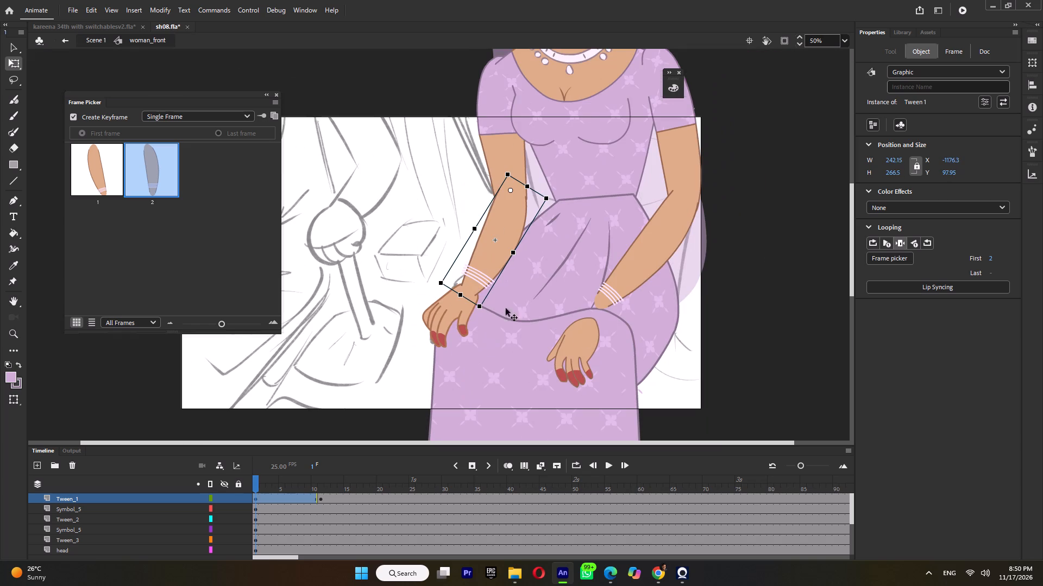
Move the hand resting on the lap up to the end of its bangled forearm.
{"action": "left_click", "coordinate": [577, 344]}
{"action": "left_click_drag", "start_coordinate": [576, 349], "coordinate": [589, 328]}
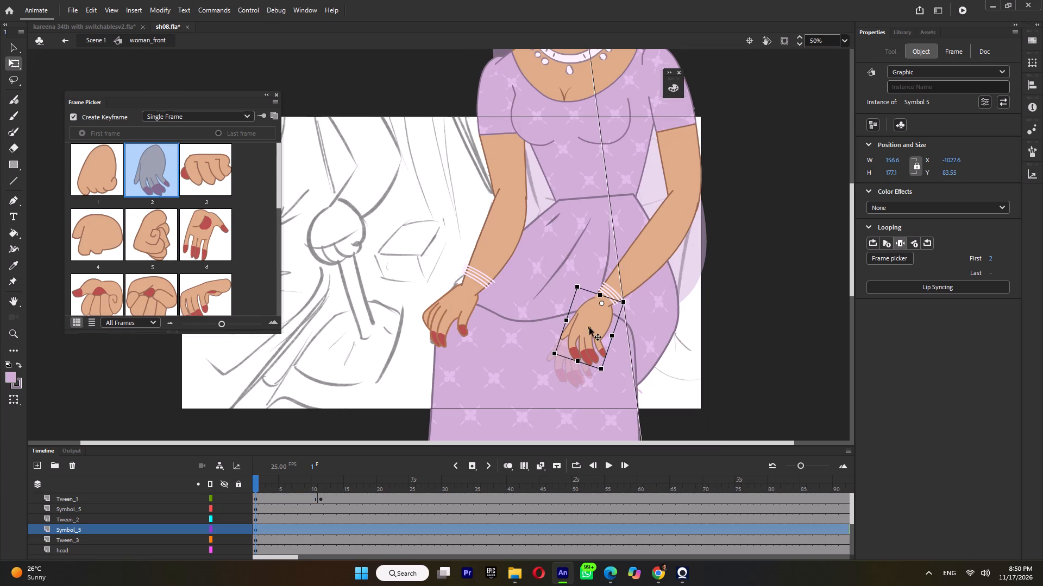
Rotate the upper arm on the side away from the sketch outward and shift its forearm to follow the elbow.
{"action": "left_click", "coordinate": [685, 173]}
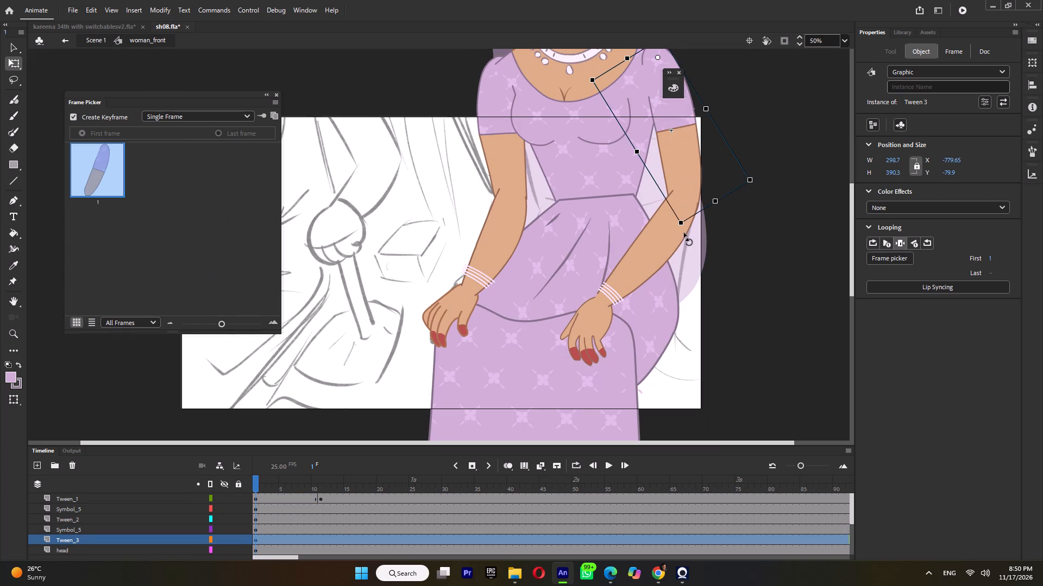
{"action": "left_click_drag", "start_coordinate": [684, 233], "coordinate": [694, 237]}
{"action": "left_click", "coordinate": [662, 248]}
{"action": "scroll", "coordinate": [673, 220], "scroll_direction": "up", "scroll_amount": 3, "text": "ctrl"}
{"action": "left_click_drag", "start_coordinate": [673, 240], "coordinate": [690, 238]}
{"action": "scroll", "coordinate": [688, 240], "scroll_direction": "down", "scroll_amount": 3, "text": "ctrl"}
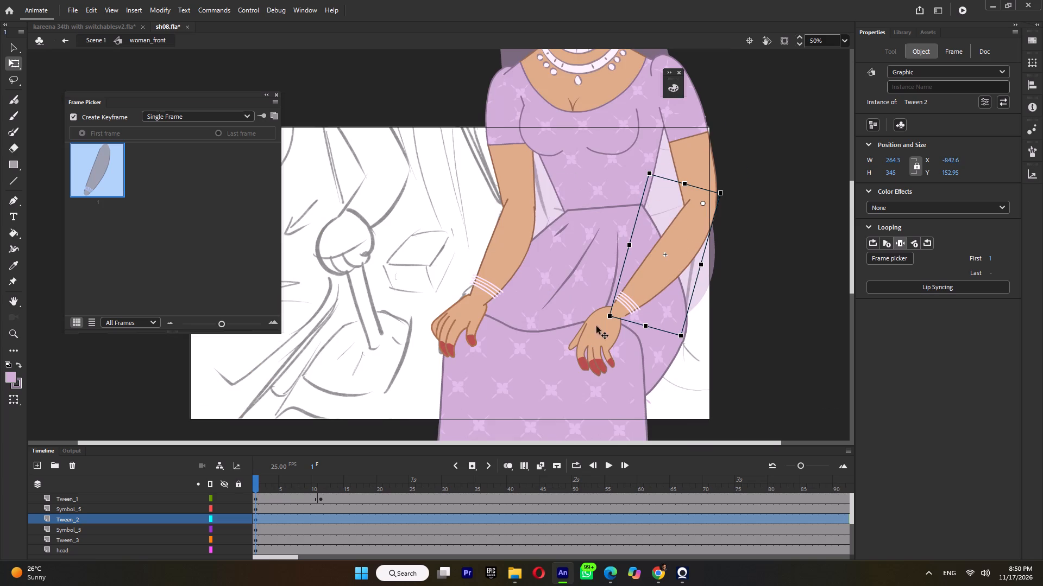
Enlarge the lap hand to about 173 × 195 px and fit it onto the wrist below the bangles.
{"action": "left_click_drag", "start_coordinate": [606, 321], "coordinate": [599, 328]}
{"action": "left_click", "coordinate": [597, 347]}
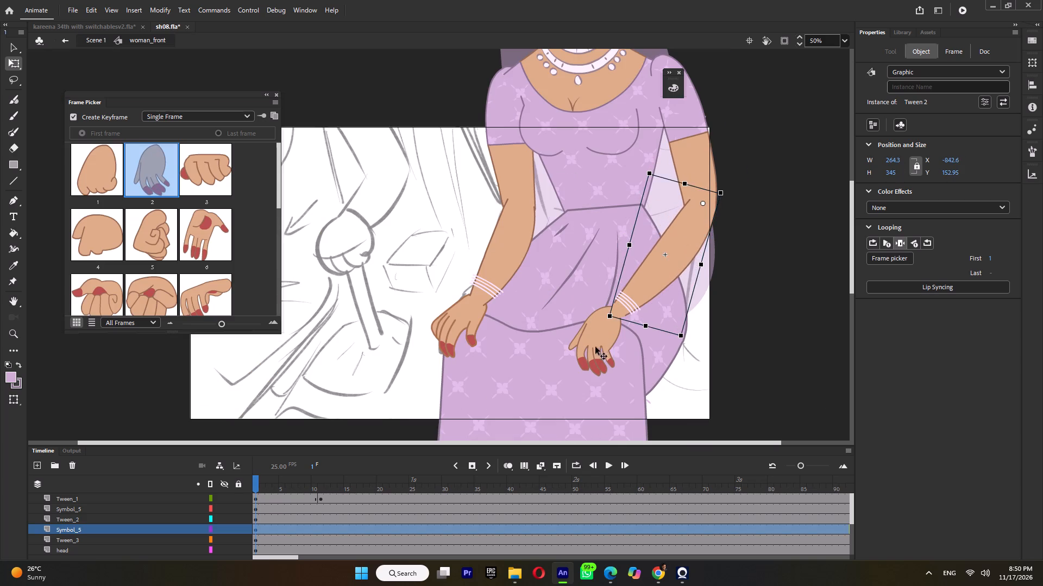
{"action": "scroll", "coordinate": [614, 325], "scroll_direction": "up", "scroll_amount": 5, "text": "ctrl"}
{"action": "scroll", "coordinate": [526, 313], "scroll_direction": "down", "scroll_amount": 3, "text": "ctrl"}
{"action": "left_click_drag", "start_coordinate": [494, 384], "coordinate": [487, 393], "text": "shift"}
{"action": "scroll", "coordinate": [554, 325], "scroll_direction": "up", "scroll_amount": 3, "text": "ctrl"}
{"action": "left_click_drag", "start_coordinate": [560, 326], "coordinate": [577, 312]}
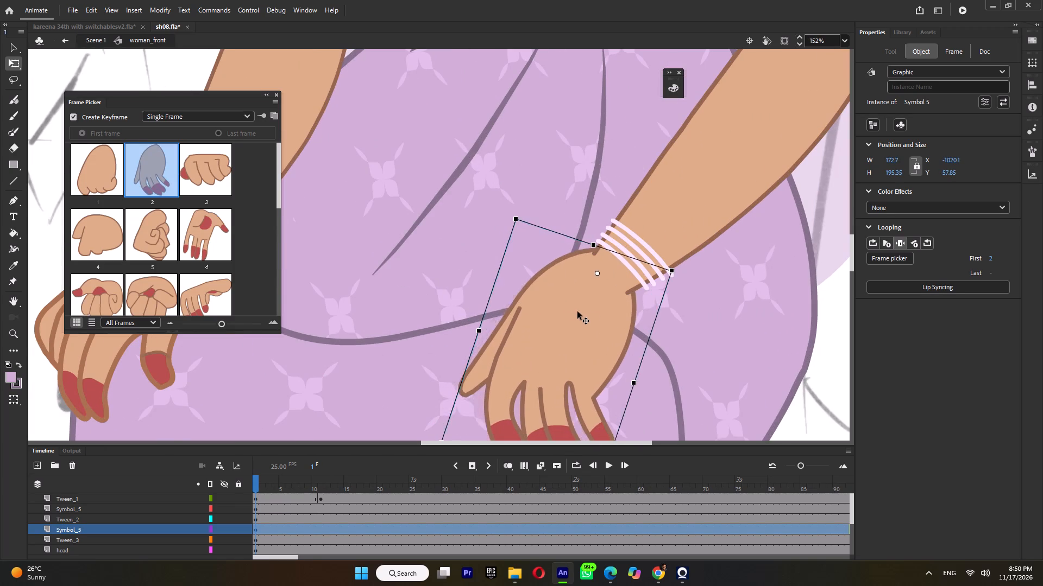
Return to Scene 1 and clip the content outside the stage.
{"action": "scroll", "coordinate": [585, 308], "scroll_direction": "down", "scroll_amount": 8, "text": "ctrl"}
{"action": "double_click", "coordinate": [720, 320]}
{"action": "scroll", "coordinate": [720, 320], "scroll_direction": "down", "scroll_amount": 4, "text": "ctrl"}
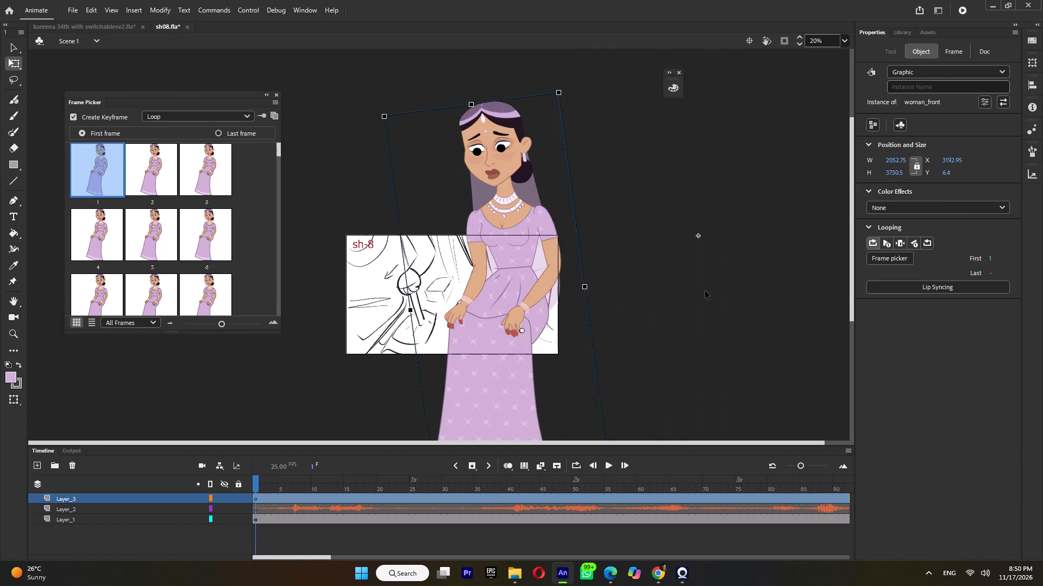
{"action": "left_click", "coordinate": [786, 39]}
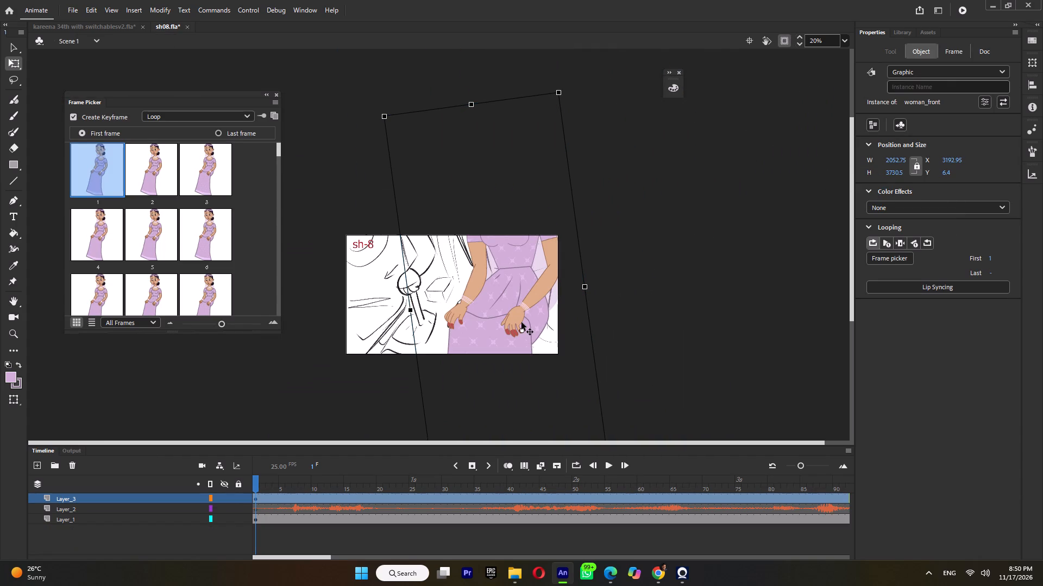
{"action": "double_click", "coordinate": [645, 287]}
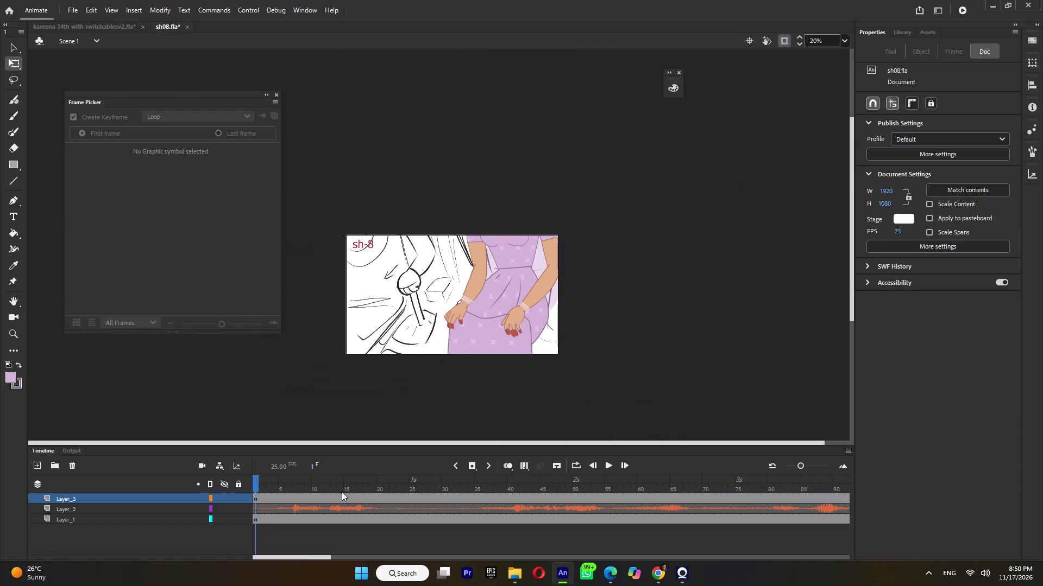
Scrub the shot to check the pose, and clear the keyframe at frame 11 of the Tween_1 layer inside woman_front.
{"action": "left_click_drag", "start_coordinate": [278, 484], "coordinate": [851, 501]}
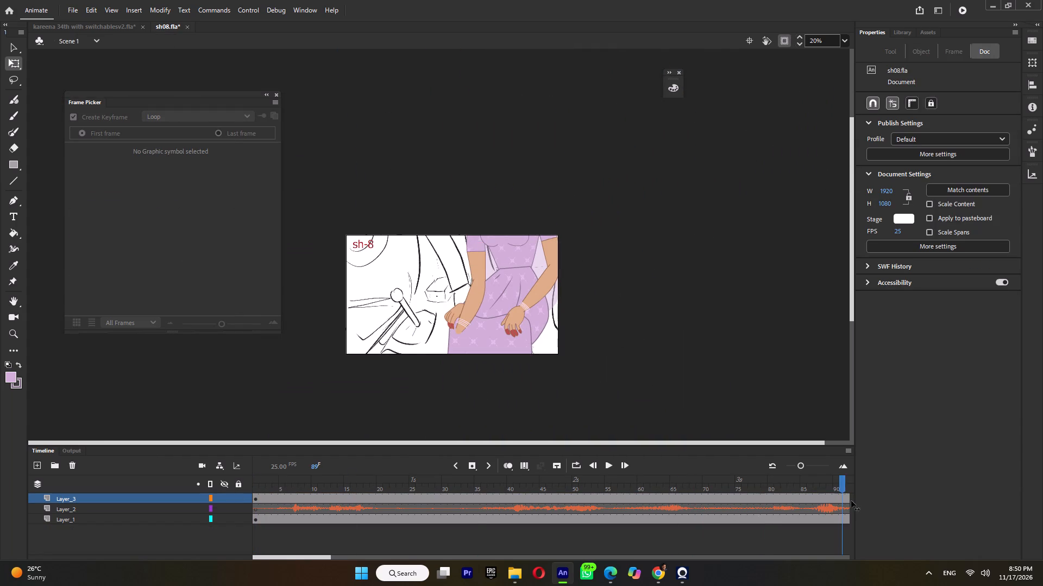
{"action": "left_click_drag", "start_coordinate": [851, 501], "coordinate": [178, 498]}
{"action": "double_click", "coordinate": [498, 305]}
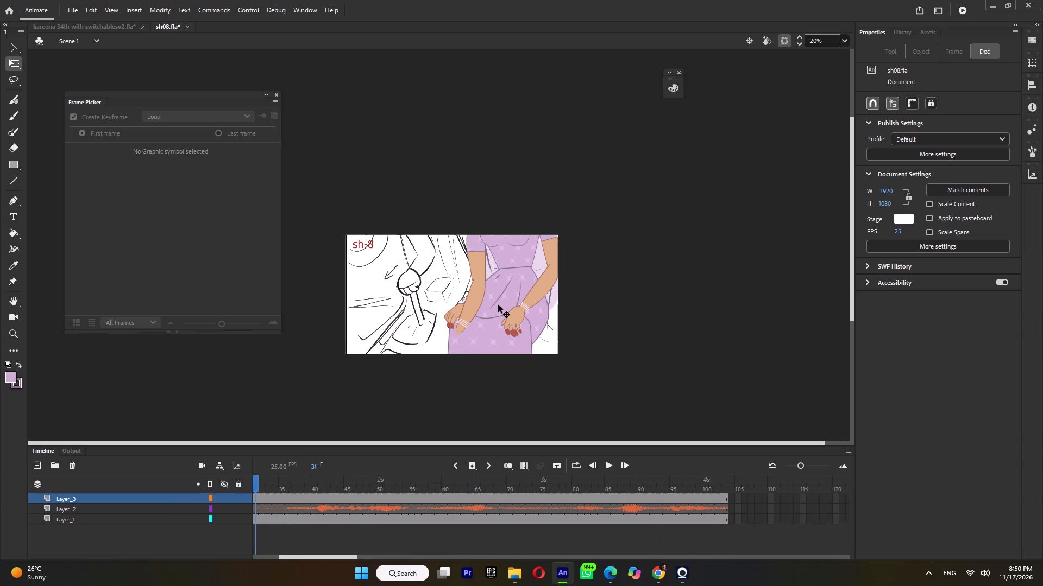
{"action": "left_click", "coordinate": [321, 498]}
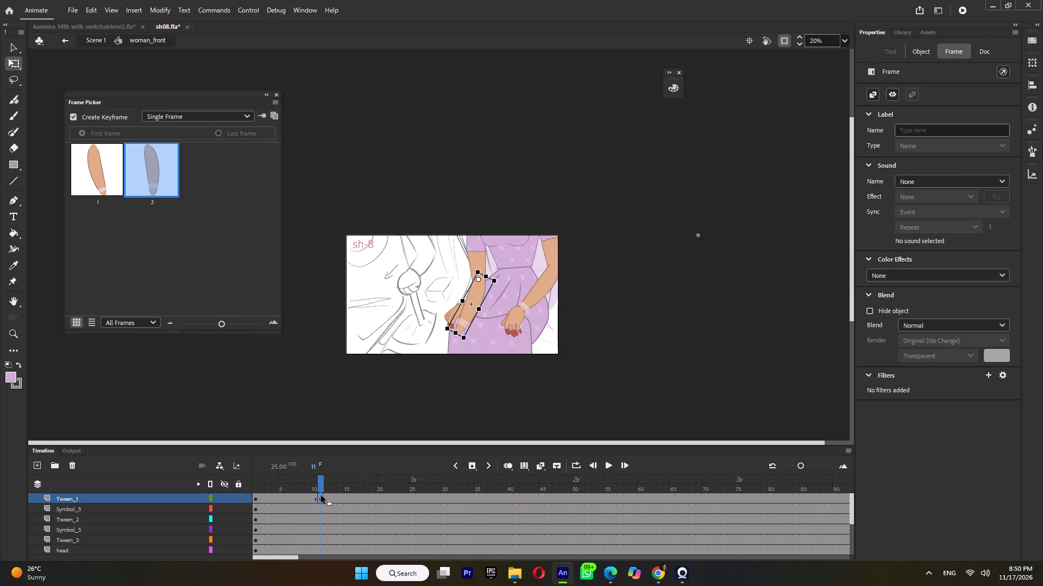
{"action": "left_click", "coordinate": [302, 481]}
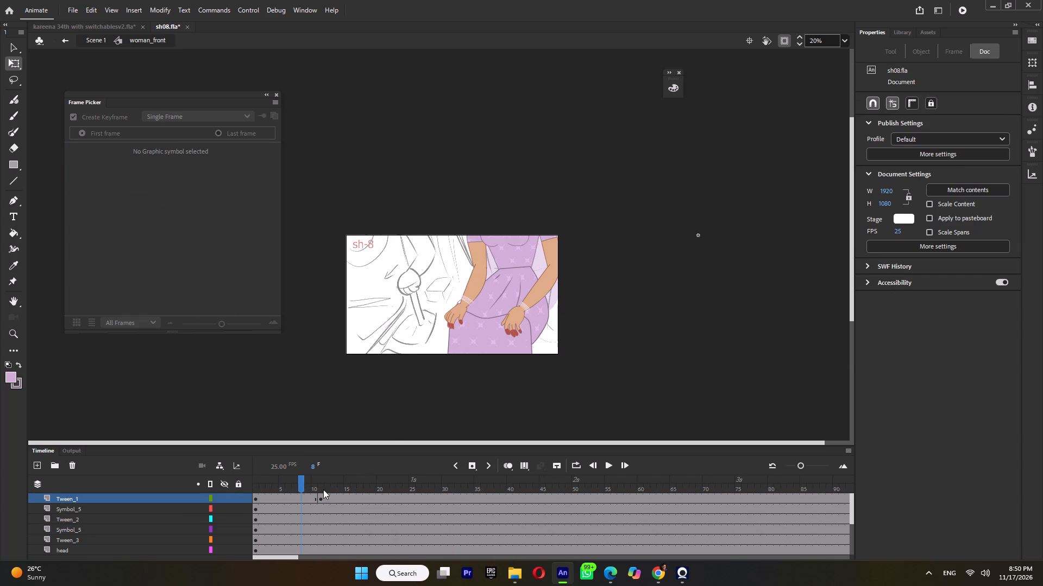
{"action": "double_click", "coordinate": [321, 484]}
{"action": "key", "text": "shift+F6"}
Review the playback in Scene 1, then save and close sh08.fla.
{"action": "double_click", "coordinate": [634, 287]}
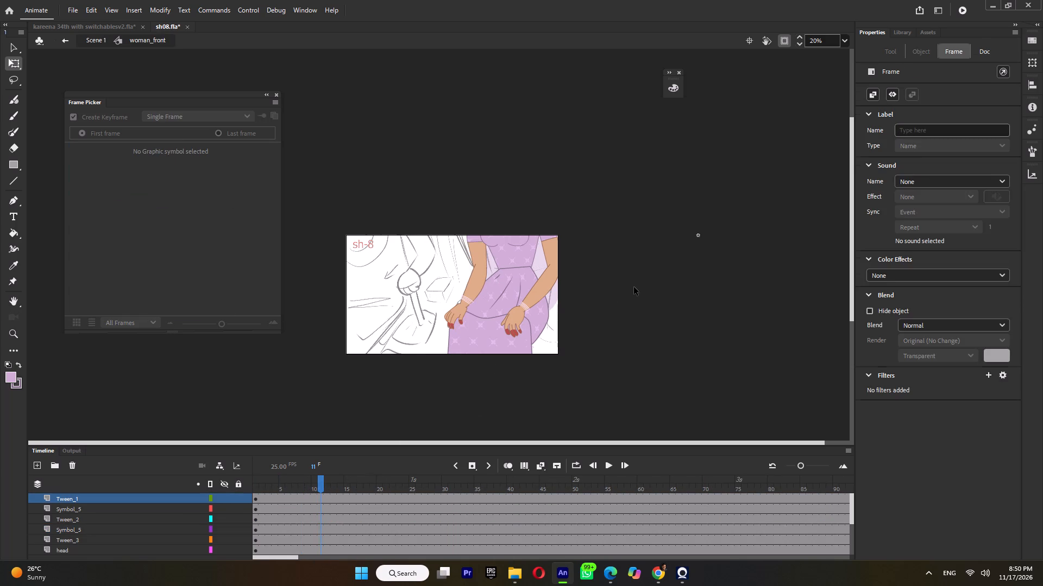
{"action": "key", "text": "Return"}
{"action": "key", "text": "Return"}
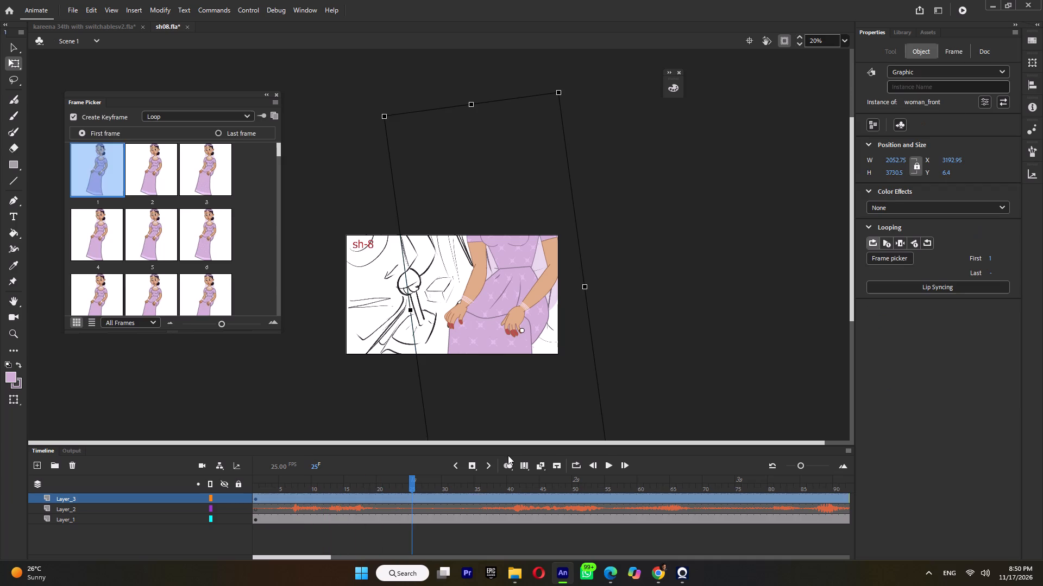
{"action": "left_click_drag", "start_coordinate": [459, 486], "coordinate": [441, 520]}
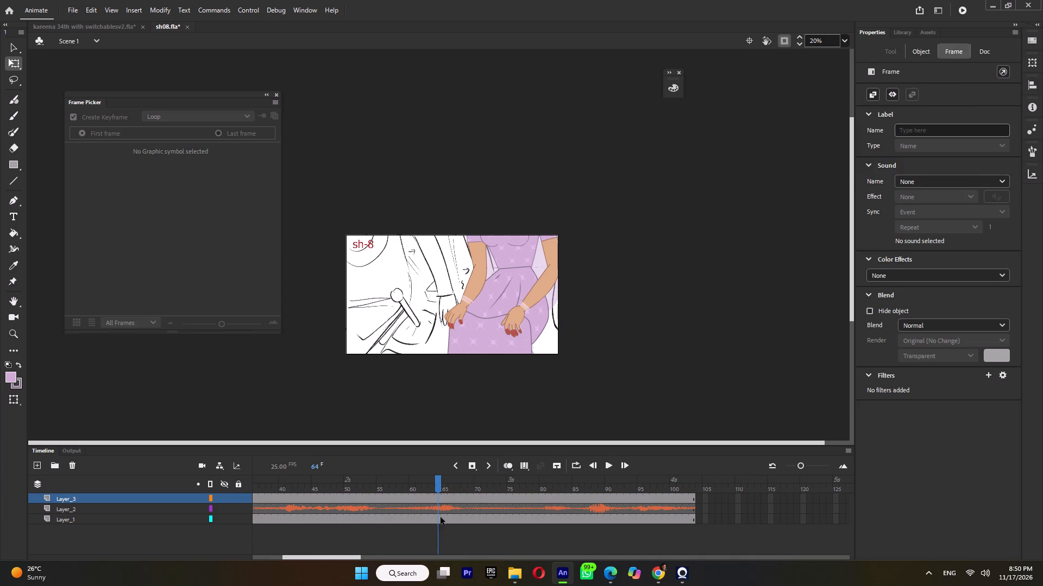
{"action": "key", "text": "ctrl+s"}
{"action": "left_click", "coordinate": [183, 27]}
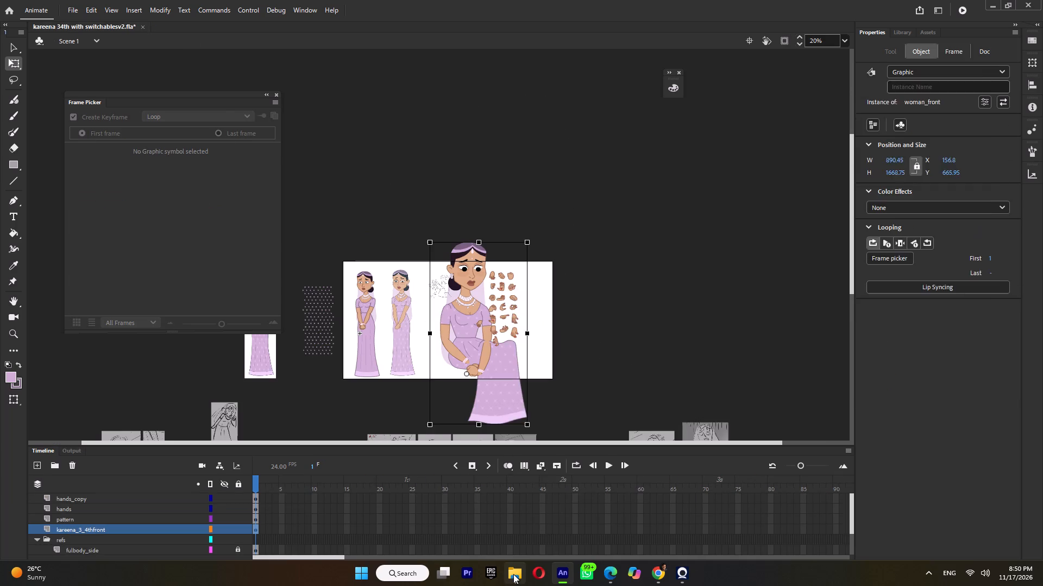
Open sh09.fla from File Explorer and fit its sketch in view.
{"action": "left_click", "coordinate": [513, 574]}
{"action": "double_click", "coordinate": [657, 233]}
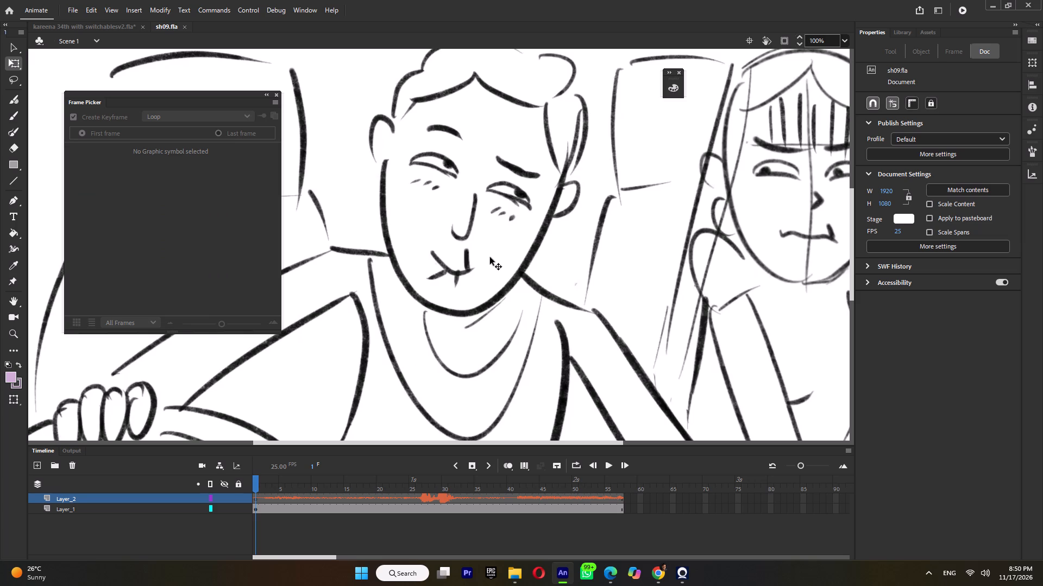
{"action": "scroll", "coordinate": [490, 257], "scroll_direction": "down", "scroll_amount": 5, "text": "ctrl"}
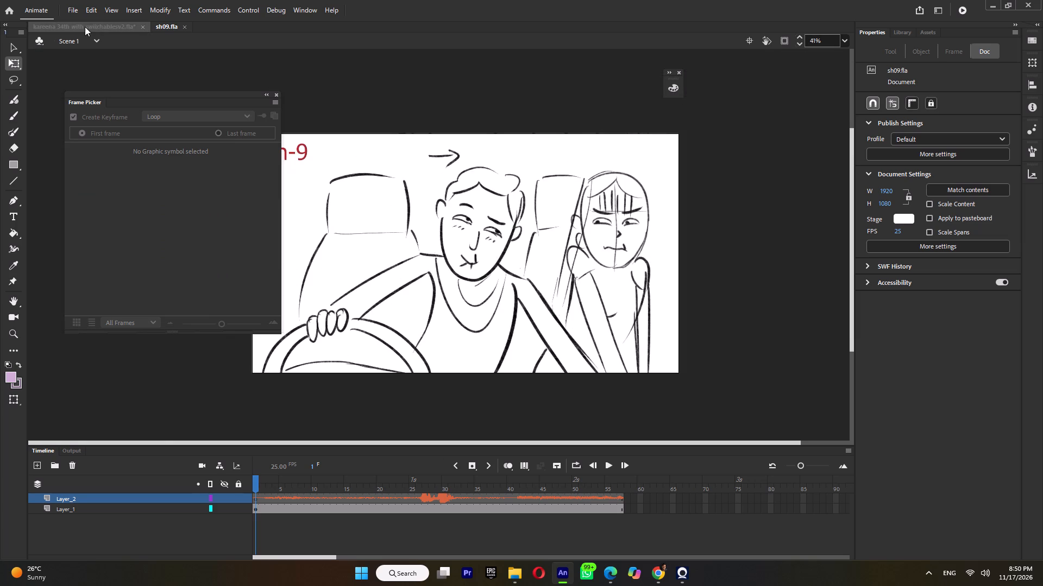
Copy woman_front from the kareena 34th with switchablesv2.fla file and paste it in the centre of a new layer in sh09.fla.
{"action": "left_click", "coordinate": [85, 27]}
{"action": "right_click", "coordinate": [493, 370]}
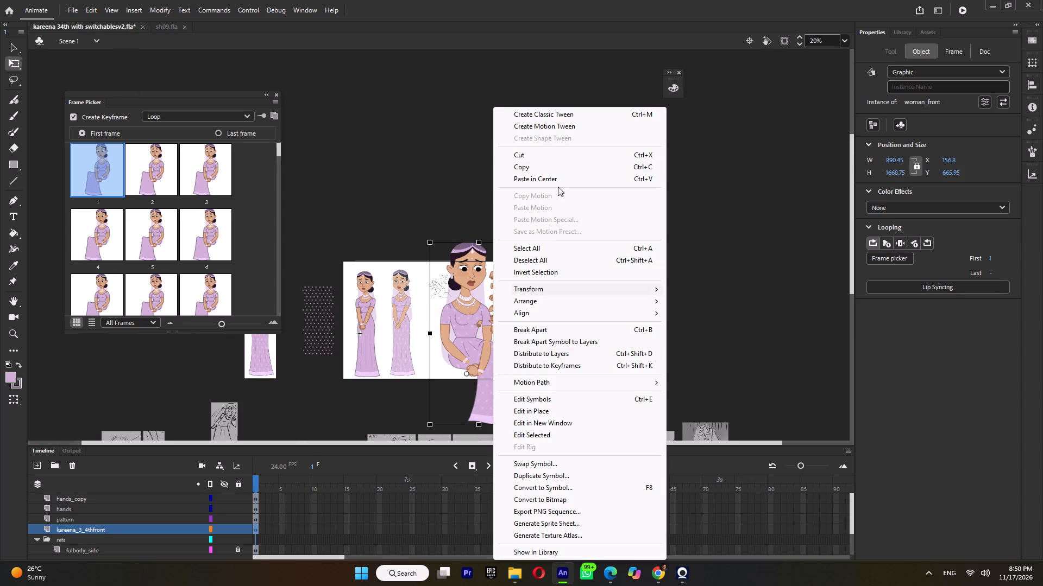
{"action": "left_click", "coordinate": [537, 163]}
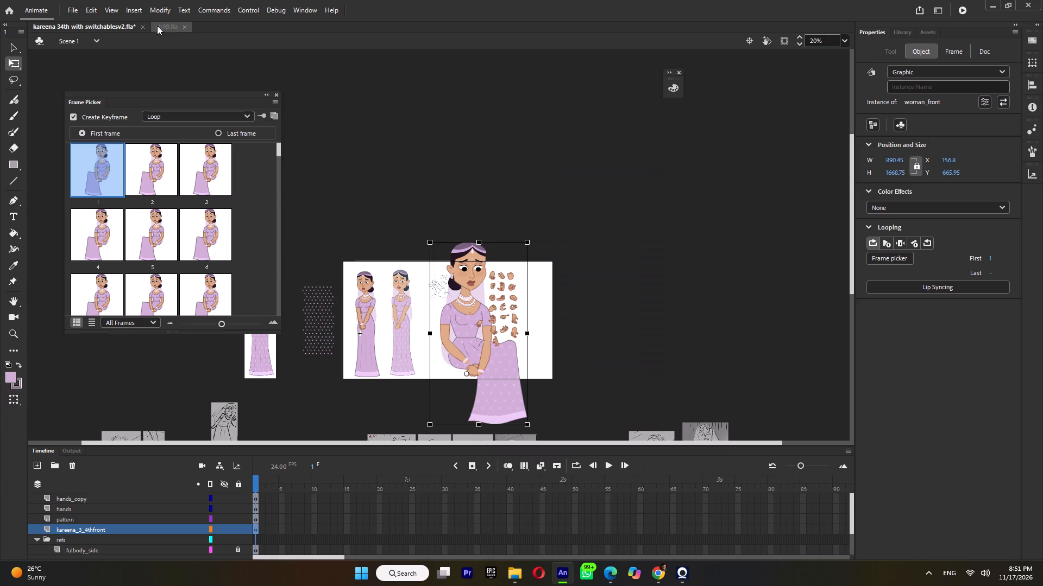
{"action": "left_click", "coordinate": [164, 26]}
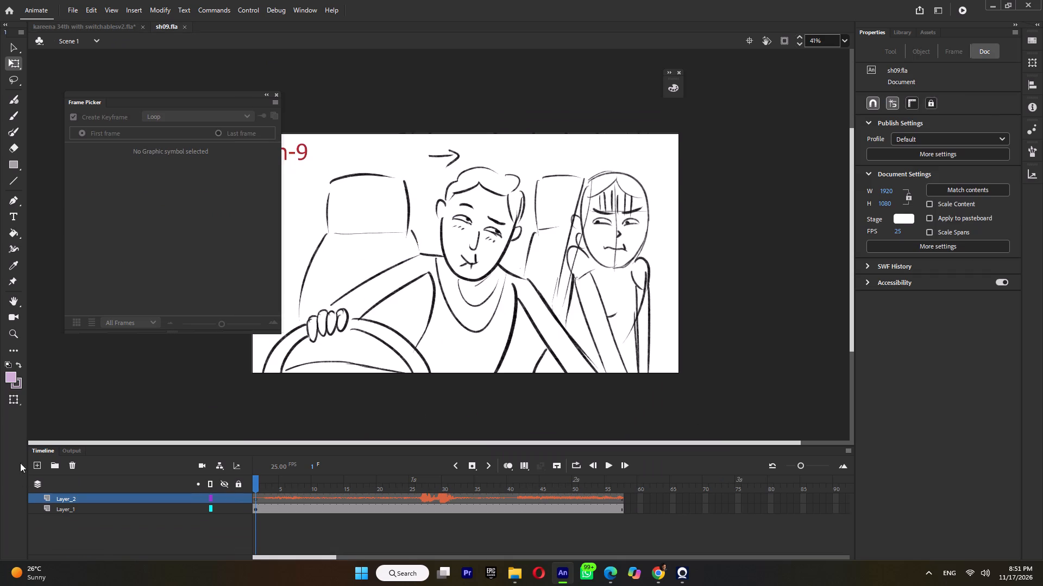
{"action": "left_click", "coordinate": [36, 463]}
{"action": "right_click", "coordinate": [780, 332]}
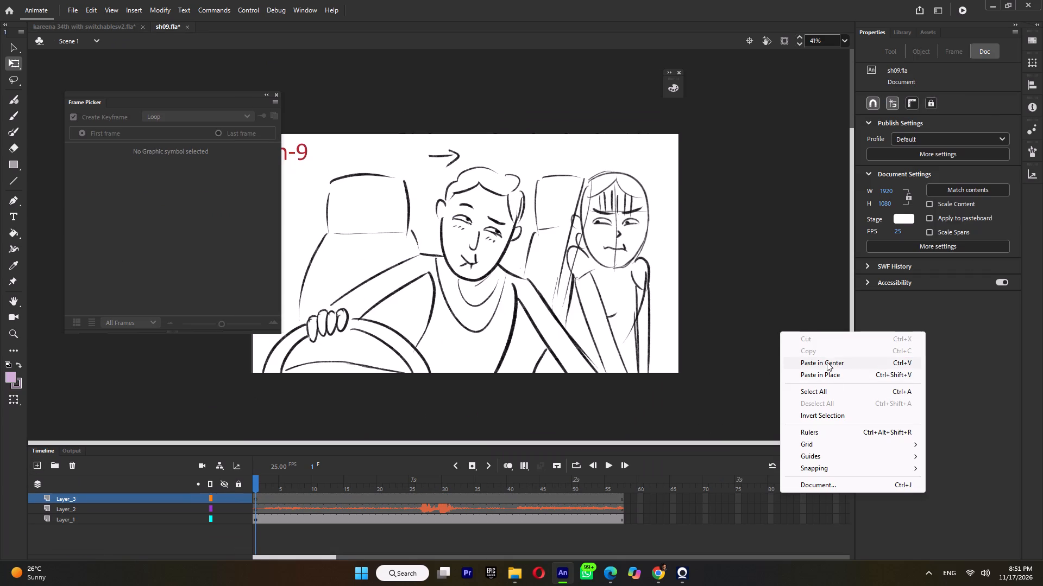
{"action": "left_click", "coordinate": [827, 361]}
Place woman_front over the sketched passenger and scale it down to about 833 by 1561 px.
{"action": "left_click_drag", "start_coordinate": [423, 350], "coordinate": [458, 347]}
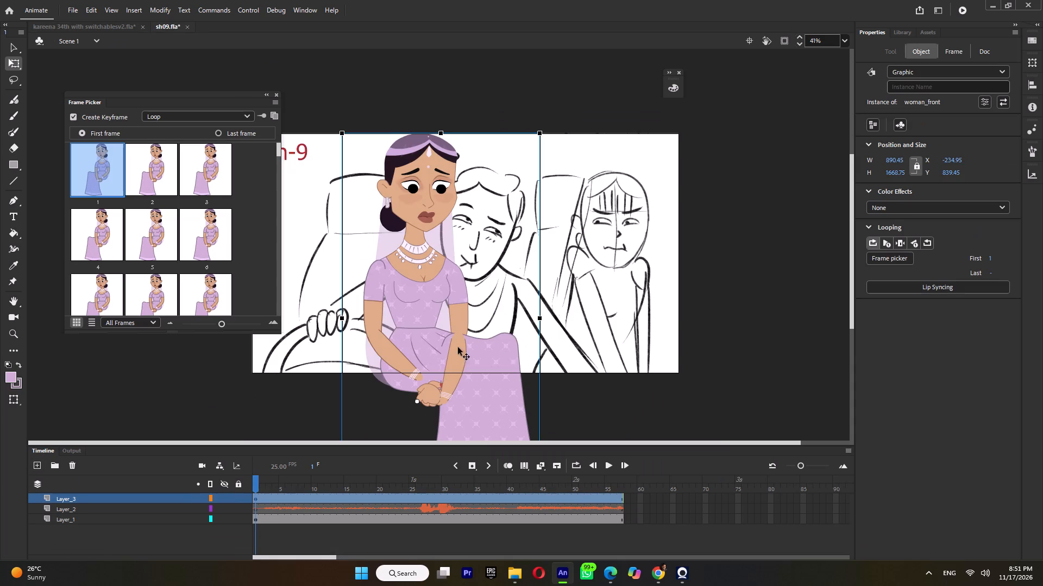
{"action": "left_click_drag", "start_coordinate": [458, 347], "coordinate": [618, 375]}
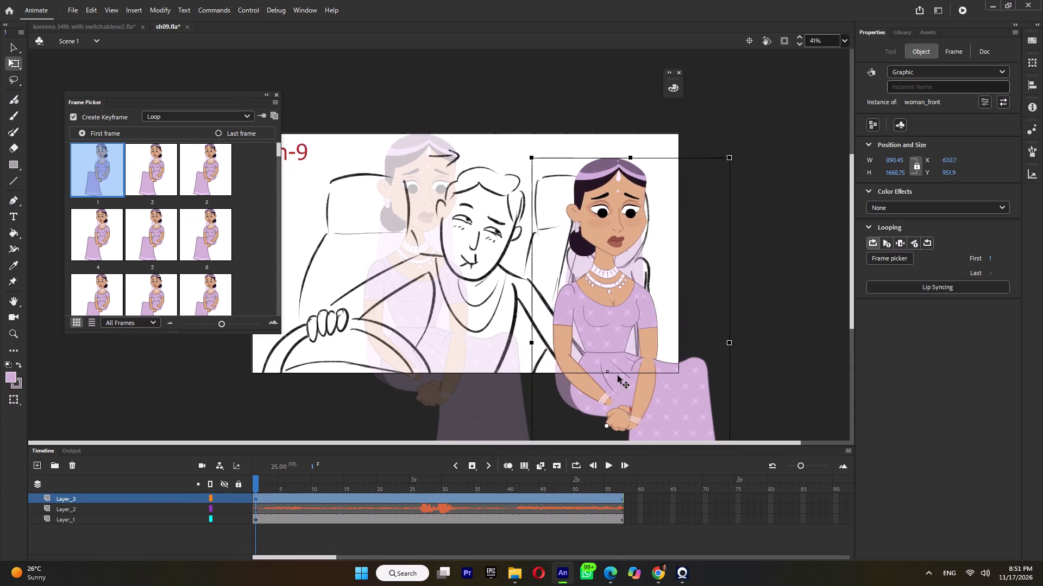
{"action": "left_click_drag", "start_coordinate": [618, 375], "coordinate": [587, 373]}
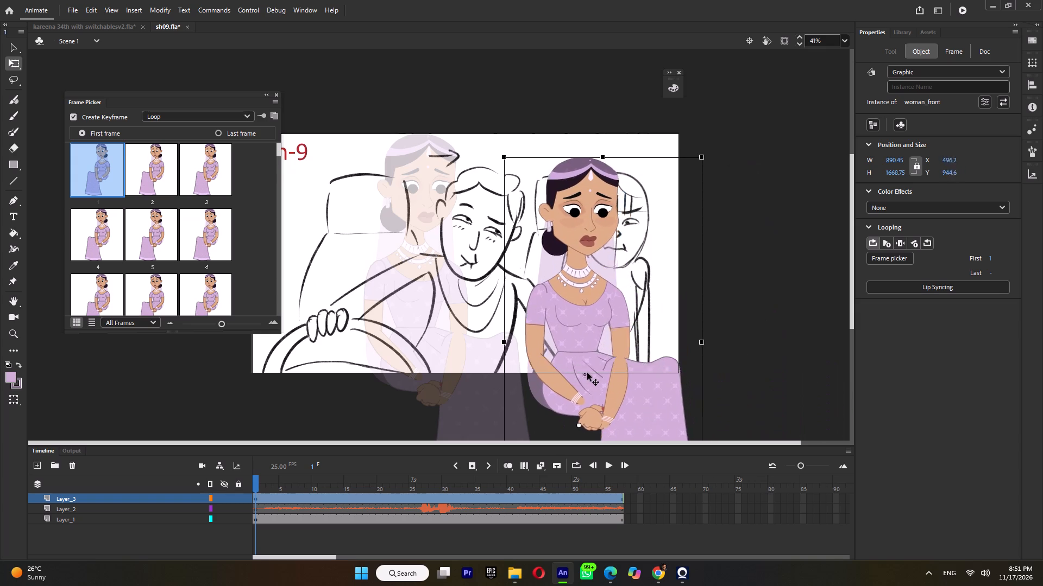
{"action": "left_click_drag", "start_coordinate": [587, 373], "coordinate": [595, 367]}
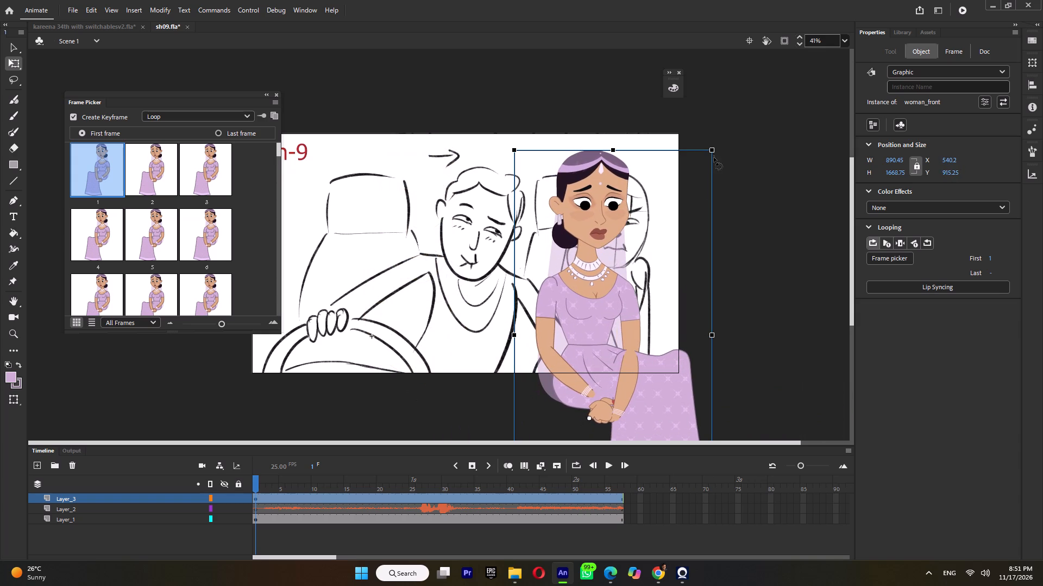
{"action": "left_click_drag", "start_coordinate": [714, 151], "coordinate": [713, 168], "text": "shift"}
{"action": "left_click", "coordinate": [619, 296]}
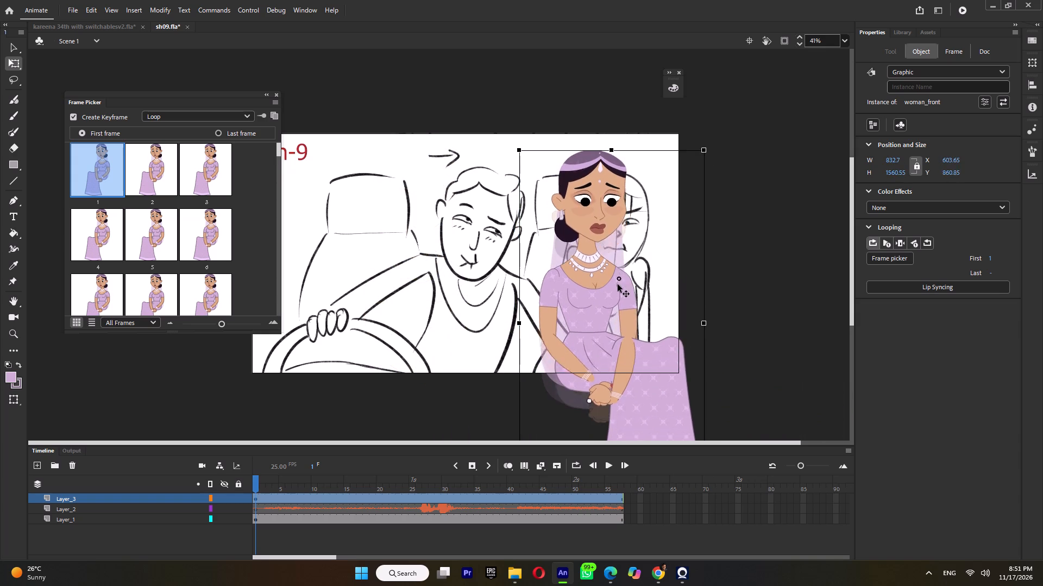
Switch the skirt symbol inside woman_front to the straight standing skirt on frame 1 and return to Scene 1.
{"action": "double_click", "coordinate": [608, 317]}
{"action": "double_click", "coordinate": [649, 402]}
{"action": "left_click", "coordinate": [651, 402]}
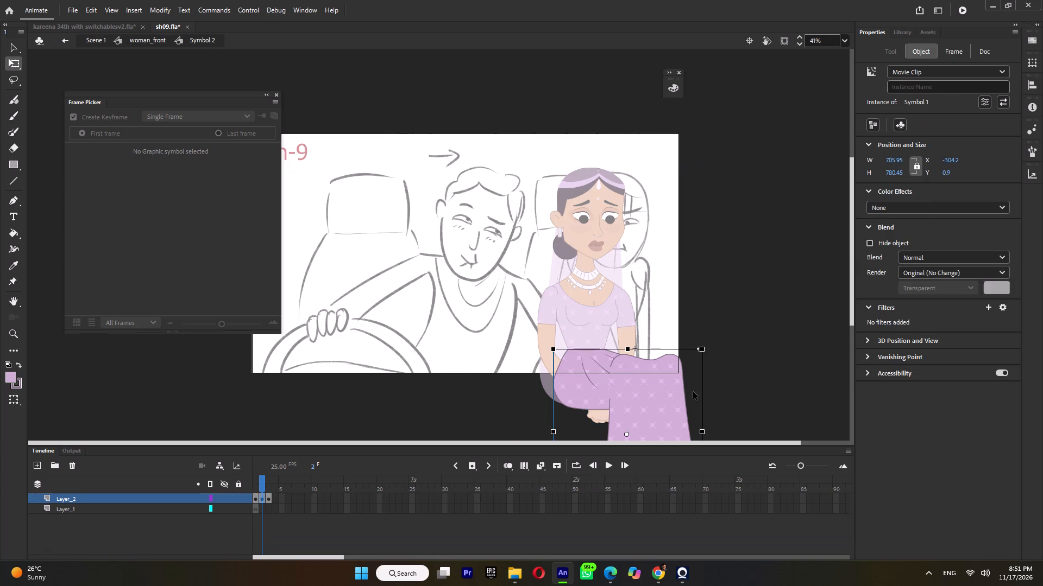
{"action": "double_click", "coordinate": [727, 386]}
{"action": "left_click", "coordinate": [208, 176]}
{"action": "left_click", "coordinate": [125, 174]}
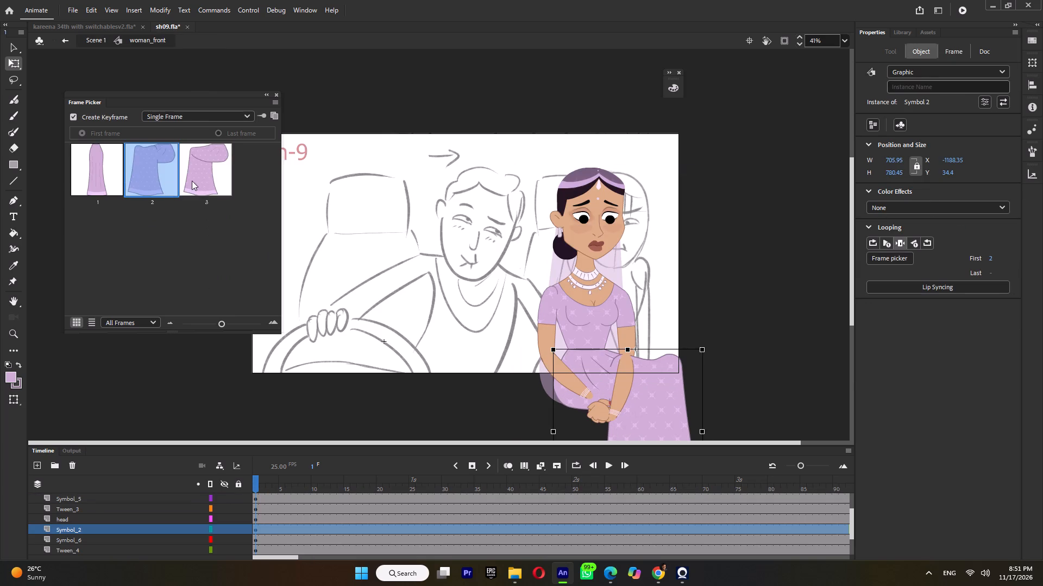
{"action": "left_click", "coordinate": [197, 181]}
{"action": "left_click", "coordinate": [244, 177]}
{"action": "left_click", "coordinate": [163, 168]}
{"action": "scroll", "coordinate": [576, 356], "scroll_direction": "down", "scroll_amount": 2}
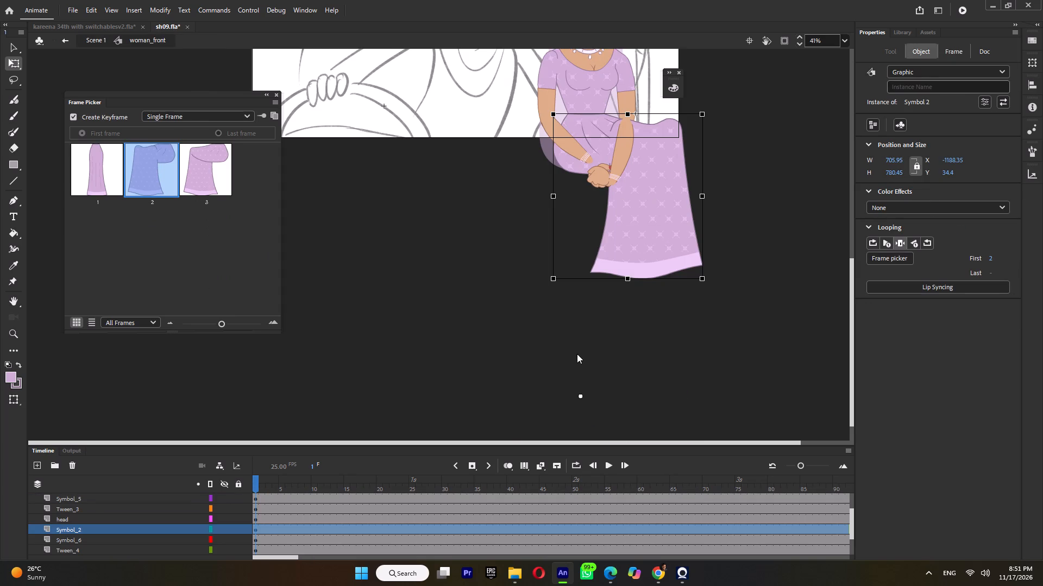
{"action": "left_click", "coordinate": [98, 173]}
{"action": "scroll", "coordinate": [636, 266], "scroll_direction": "up", "scroll_amount": 3}
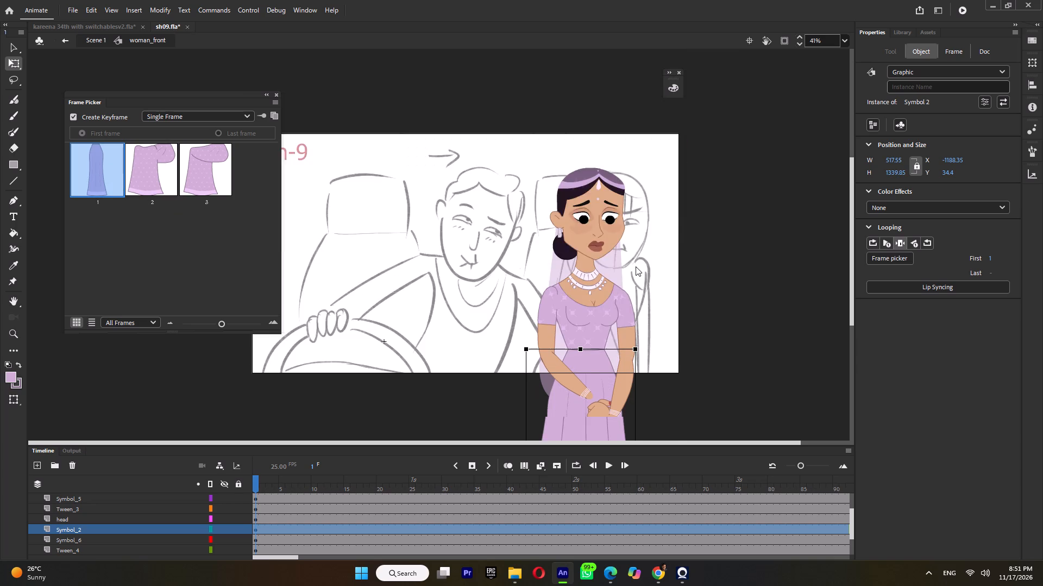
{"action": "scroll", "coordinate": [649, 198], "scroll_direction": "down", "scroll_amount": 5, "text": "ctrl"}
{"action": "double_click", "coordinate": [561, 320]}
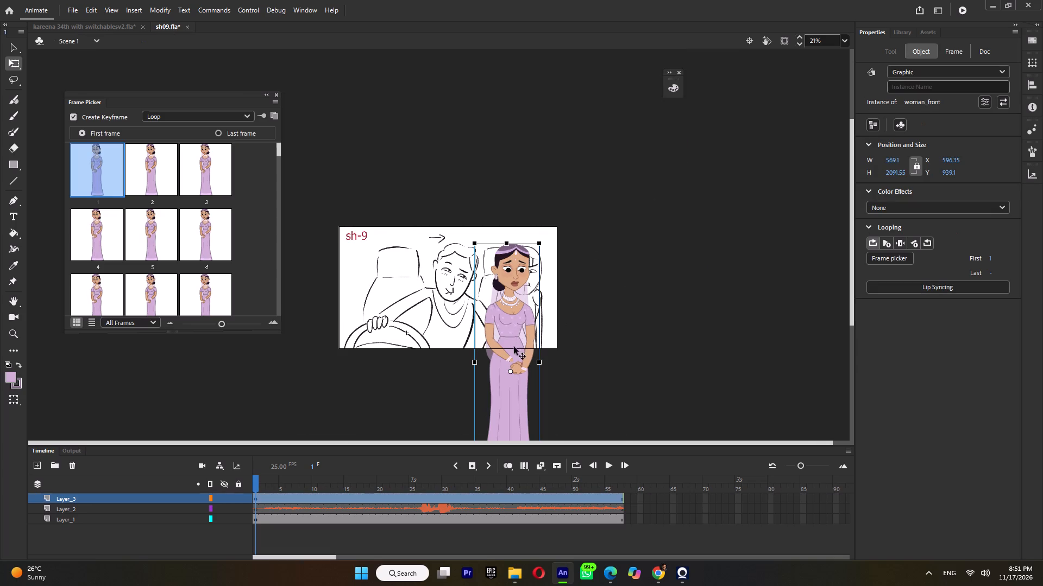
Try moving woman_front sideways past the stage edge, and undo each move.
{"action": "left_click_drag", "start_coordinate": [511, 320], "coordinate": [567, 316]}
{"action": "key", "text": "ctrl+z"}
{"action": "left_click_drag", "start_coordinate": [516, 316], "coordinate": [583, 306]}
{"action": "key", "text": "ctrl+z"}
Nudge woman_front slightly upward to Y 929.5.
{"action": "left_click", "coordinate": [501, 311]}
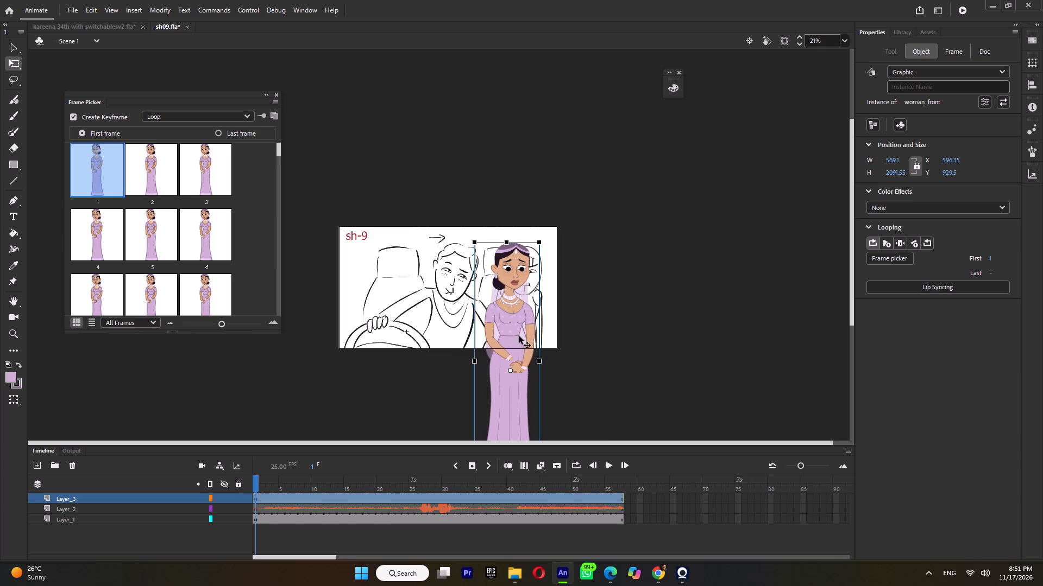
Open the skirt group within Symbol 2 of woman_front and try bending its hip outline beside the unfolded veil edge.
{"action": "double_click", "coordinate": [519, 336]}
{"action": "scroll", "coordinate": [525, 360], "scroll_direction": "up", "scroll_amount": 6, "text": "ctrl"}
{"action": "double_click", "coordinate": [533, 320]}
{"action": "scroll", "coordinate": [559, 338], "scroll_direction": "up", "scroll_amount": 3, "text": "ctrl"}
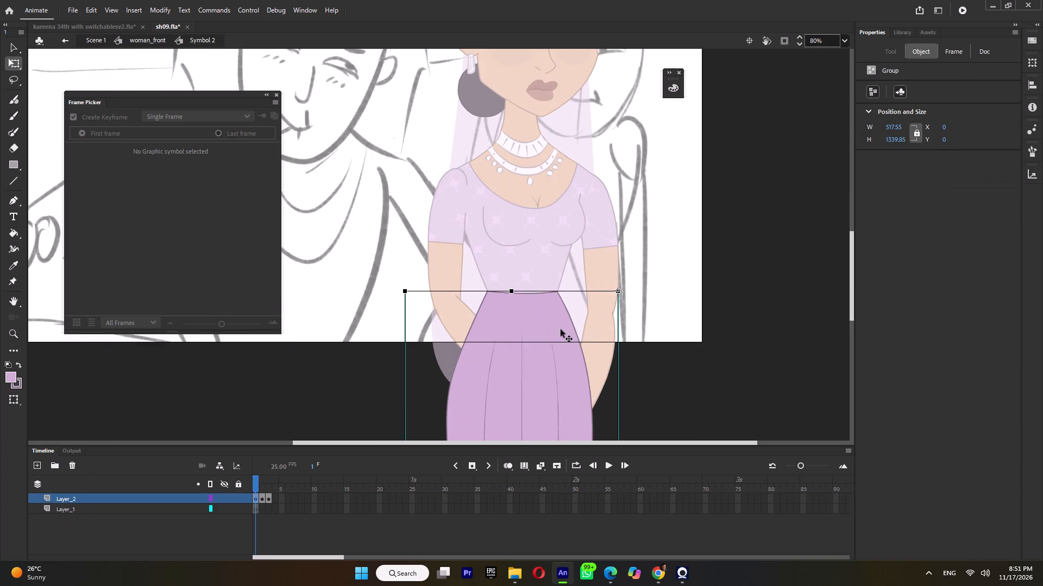
{"action": "double_click", "coordinate": [561, 329]}
{"action": "scroll", "coordinate": [577, 332], "scroll_direction": "up", "scroll_amount": 4, "text": "ctrl"}
{"action": "left_click", "coordinate": [606, 303]}
{"action": "left_click", "coordinate": [570, 324]}
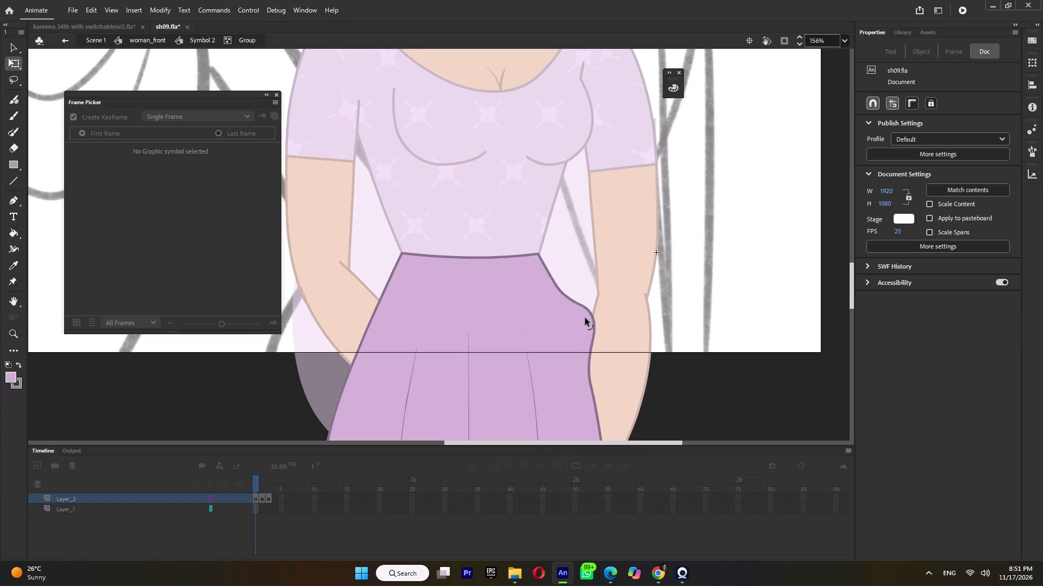
{"action": "left_click", "coordinate": [561, 298]}
Select the skirt's side outline from the waist corner down past the hip and smooth it repeatedly.
{"action": "scroll", "coordinate": [562, 300], "scroll_direction": "down", "scroll_amount": 3, "text": "ctrl"}
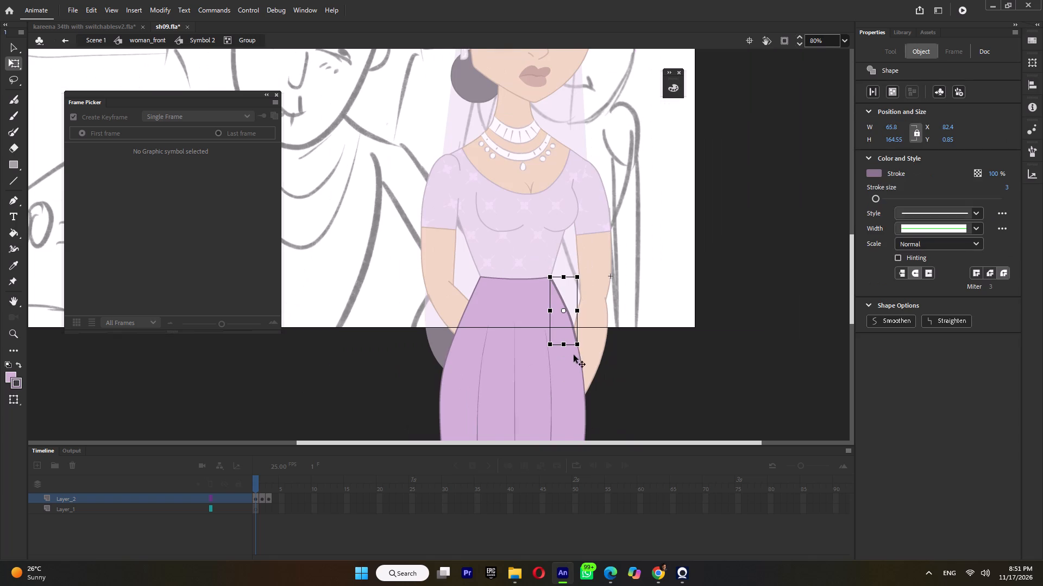
{"action": "left_click", "coordinate": [580, 359], "text": "ctrl+shift"}
{"action": "middle_click", "coordinate": [579, 353], "text": "ctrl"}
{"action": "scroll", "coordinate": [579, 353], "scroll_direction": "up", "scroll_amount": 6, "text": "ctrl"}
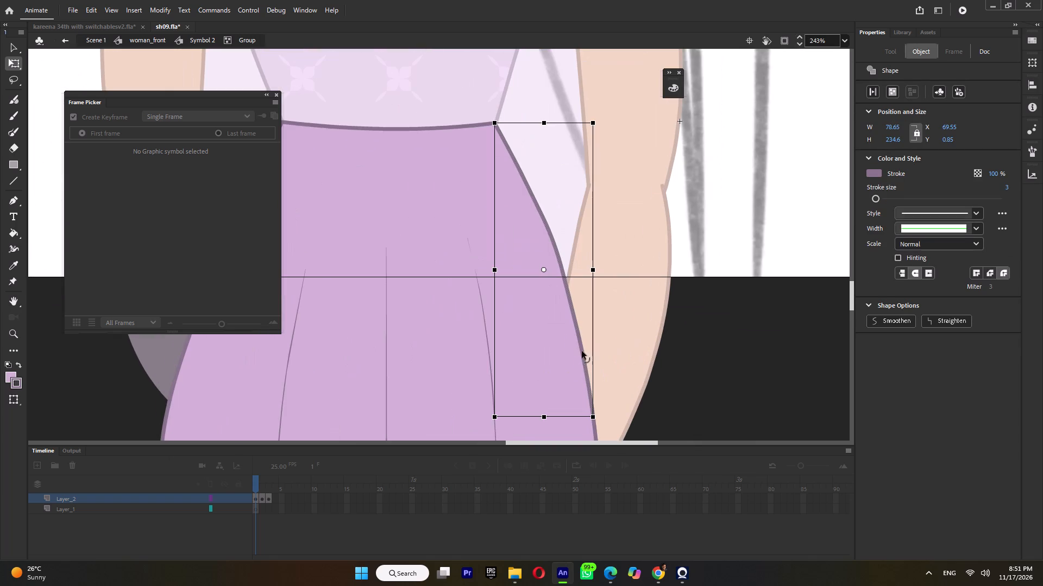
{"action": "left_click", "coordinate": [580, 354], "text": "ctrl+shift"}
{"action": "left_click", "coordinate": [582, 354], "text": "ctrl+shift"}
{"action": "left_click", "coordinate": [555, 358], "text": "ctrl+shift"}
{"action": "triple_click", "coordinate": [882, 320]}
{"action": "double_click", "coordinate": [882, 320]}
{"action": "left_click", "coordinate": [590, 316]}
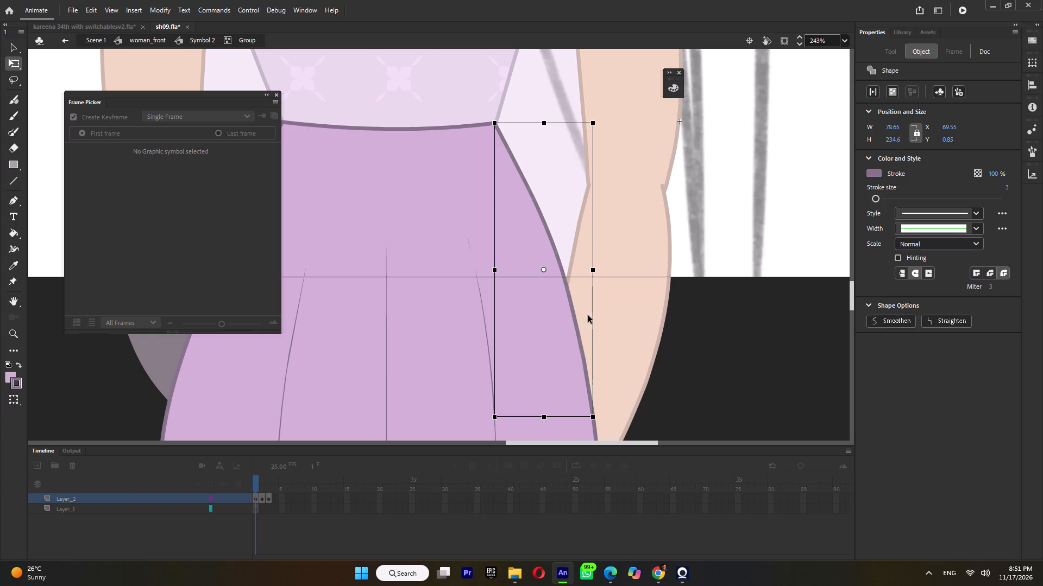
Bend the smoothed hip outline outward between the waist corner and the adjacent forearm.
{"action": "left_click_drag", "start_coordinate": [533, 198], "coordinate": [538, 194]}
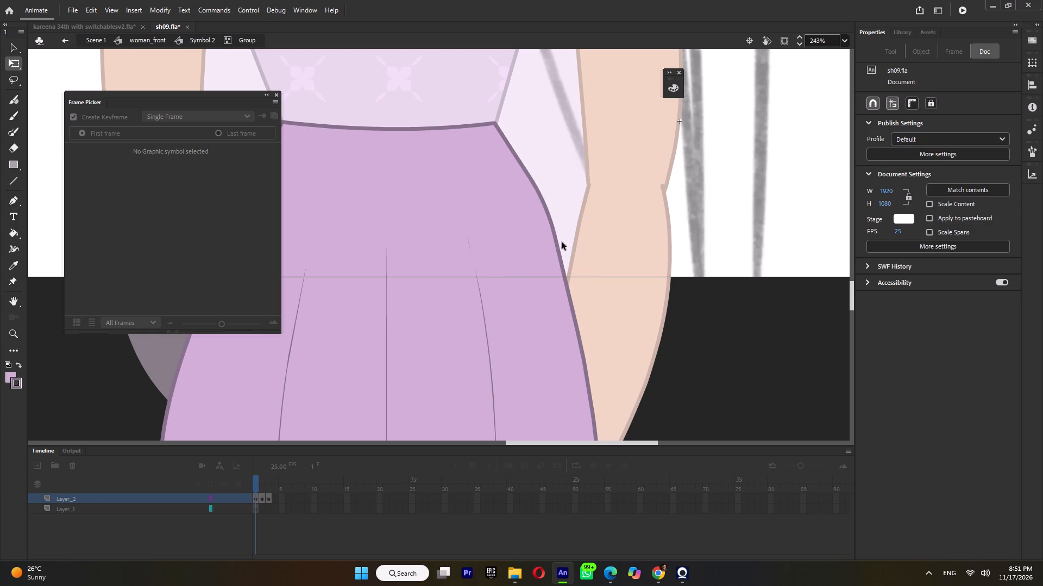
{"action": "left_click", "coordinate": [561, 264]}
{"action": "left_click", "coordinate": [574, 316]}
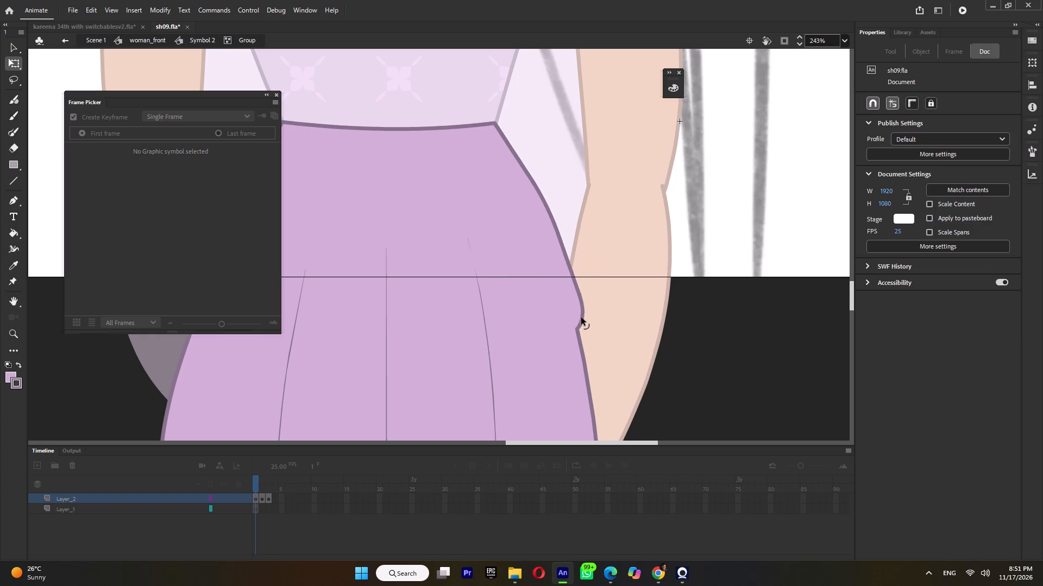
{"action": "left_click_drag", "start_coordinate": [576, 329], "coordinate": [666, 329]}
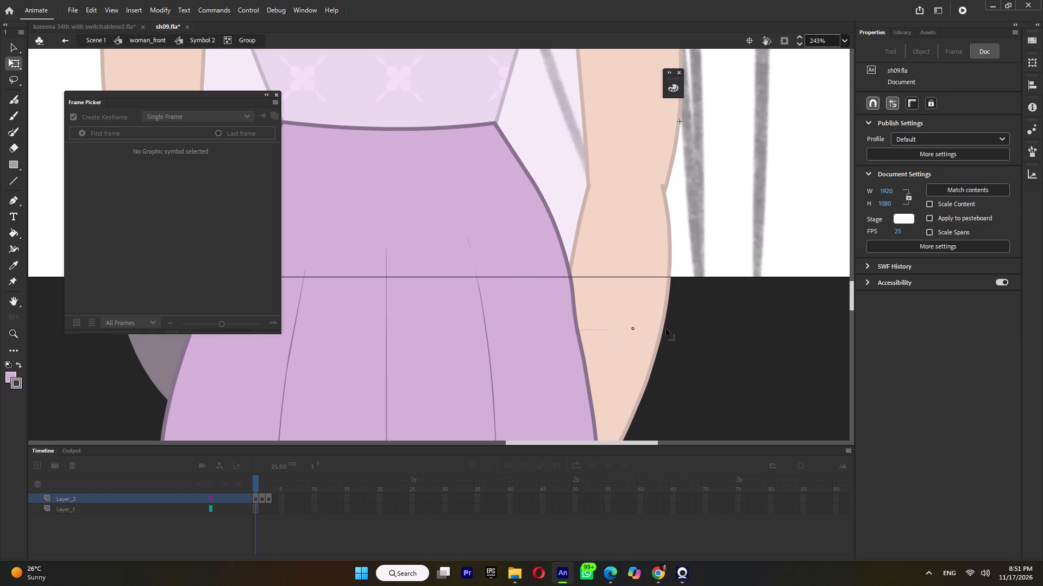
{"action": "left_click_drag", "start_coordinate": [666, 329], "coordinate": [701, 327]}
{"action": "left_click", "coordinate": [616, 329]}
{"action": "left_click_drag", "start_coordinate": [599, 328], "coordinate": [589, 241]}
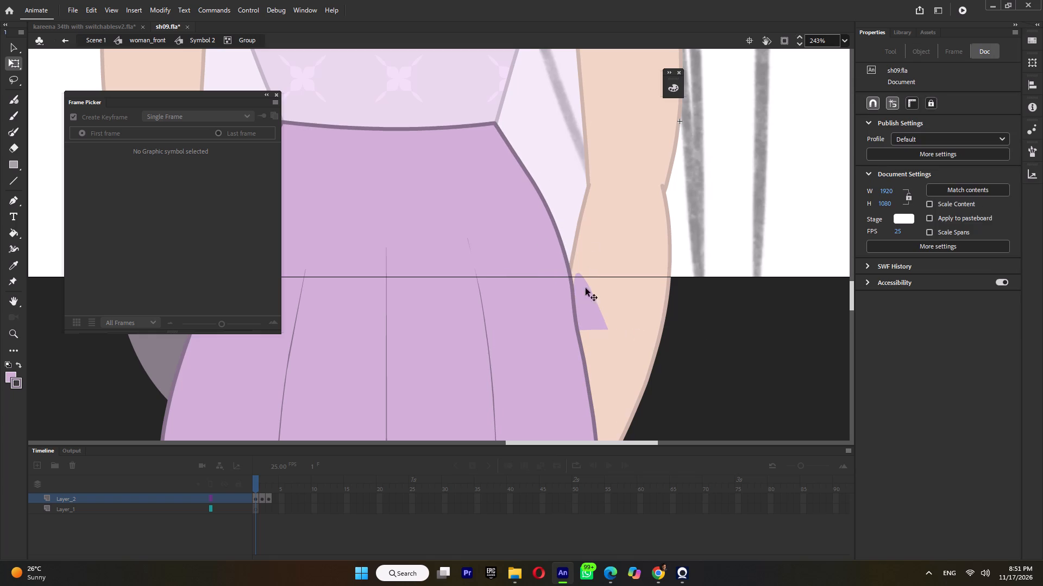
{"action": "left_click", "coordinate": [587, 312]}
{"action": "left_click", "coordinate": [616, 325]}
{"action": "left_click_drag", "start_coordinate": [583, 330], "coordinate": [570, 205]}
Bulge the skirt's hip outline outward beside the straight arm and shift its corner points into a fuller curve.
{"action": "left_click_drag", "start_coordinate": [574, 315], "coordinate": [585, 317]}
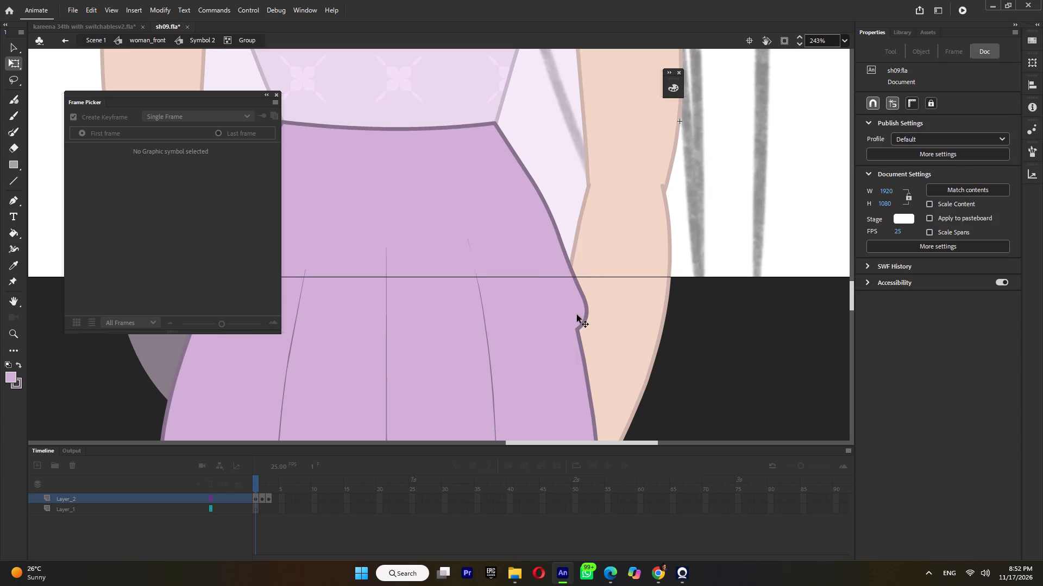
{"action": "left_click_drag", "start_coordinate": [577, 329], "coordinate": [587, 334]}
{"action": "left_click_drag", "start_coordinate": [577, 329], "coordinate": [588, 335]}
{"action": "left_click_drag", "start_coordinate": [587, 314], "coordinate": [580, 313]}
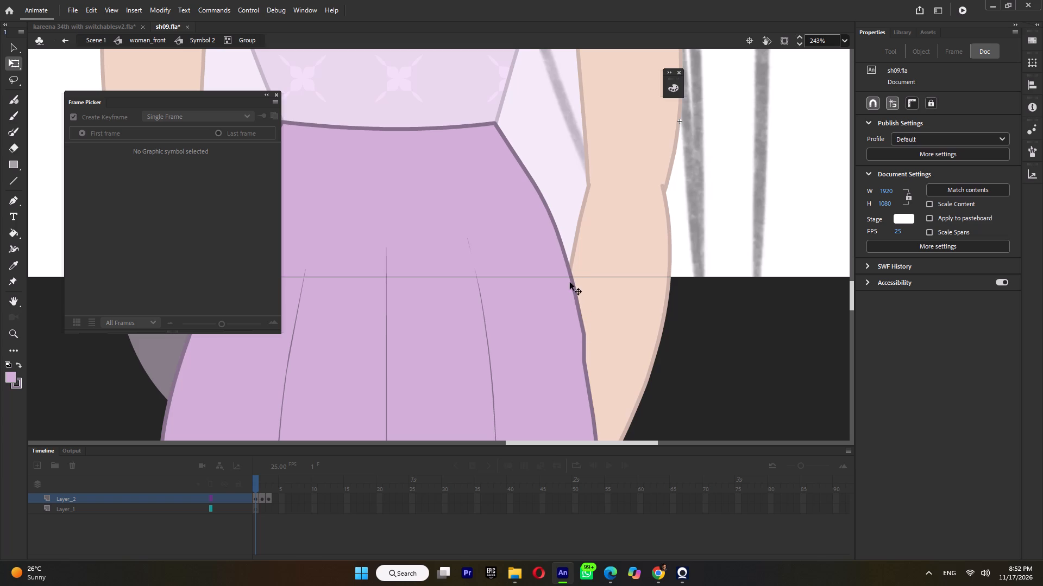
{"action": "left_click", "coordinate": [570, 276]}
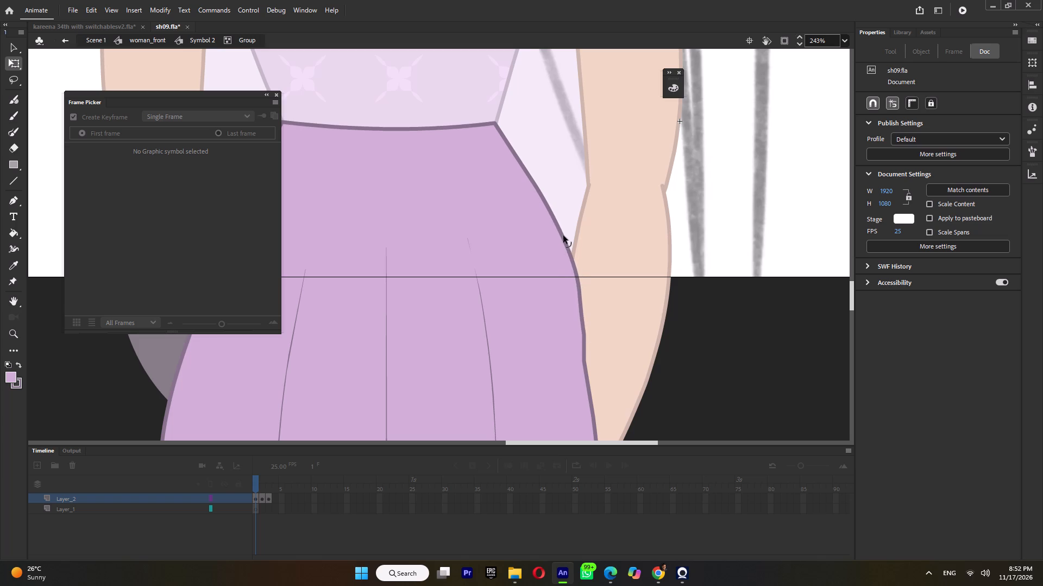
{"action": "left_click", "coordinate": [564, 235]}
{"action": "left_click", "coordinate": [582, 311]}
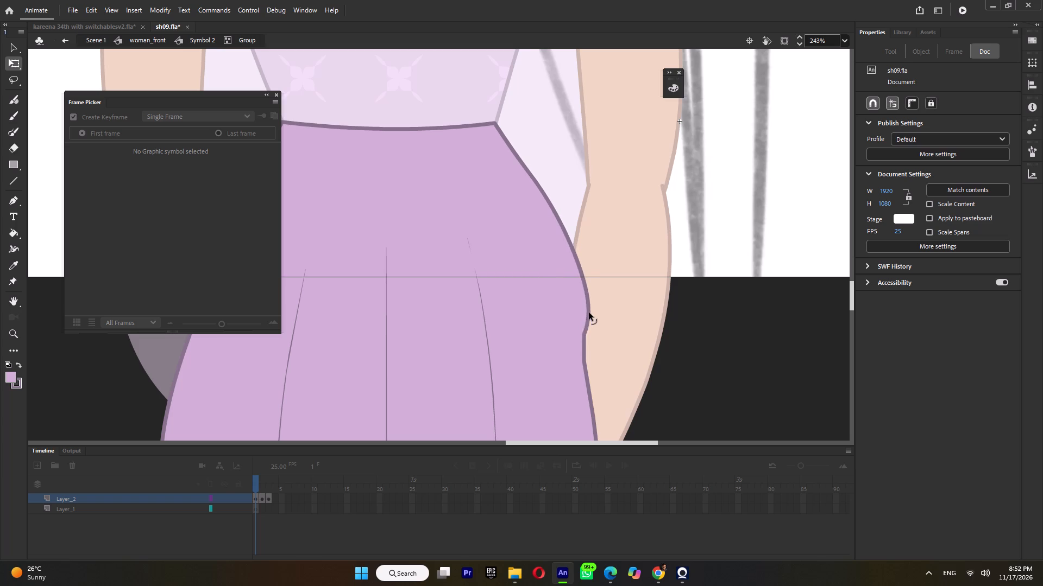
Bend the opposite hip outline outward beside the bent forearm, join its loose ends and delete the short leftover stroke.
{"action": "scroll", "coordinate": [587, 316], "scroll_direction": "down", "scroll_amount": 4, "text": "ctrl"}
{"action": "scroll", "coordinate": [422, 294], "scroll_direction": "up", "scroll_amount": 3, "text": "ctrl"}
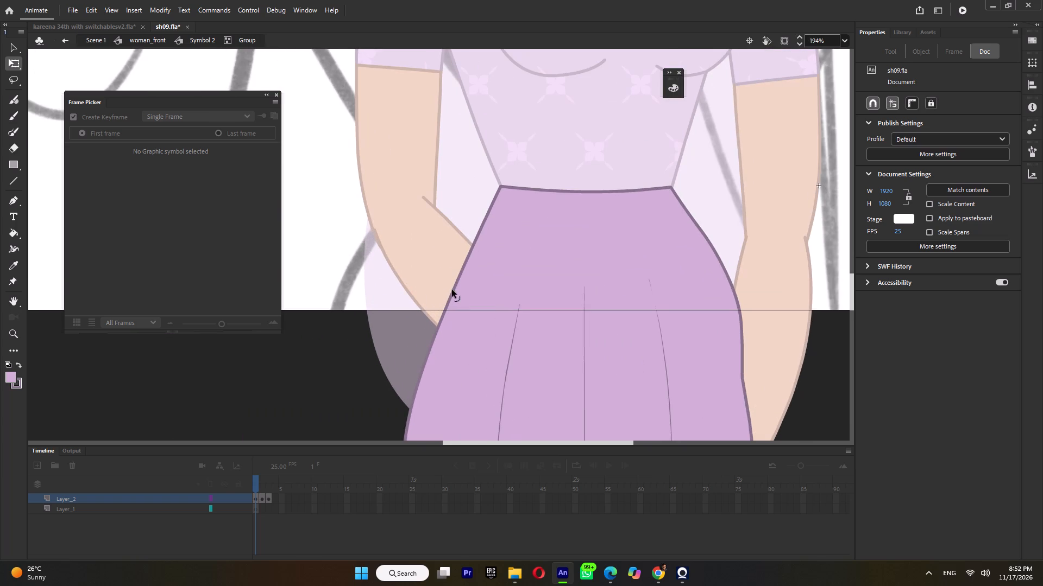
{"action": "left_click_drag", "start_coordinate": [453, 290], "coordinate": [445, 290]}
{"action": "left_click_drag", "start_coordinate": [446, 305], "coordinate": [439, 304]}
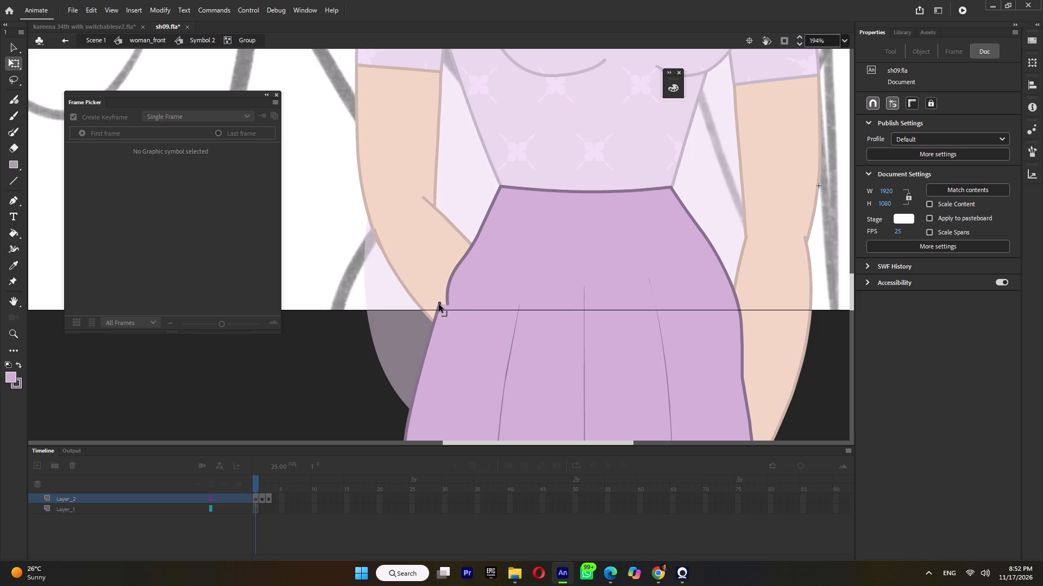
{"action": "left_click_drag", "start_coordinate": [439, 304], "coordinate": [441, 306]}
{"action": "left_click_drag", "start_coordinate": [447, 301], "coordinate": [439, 321]}
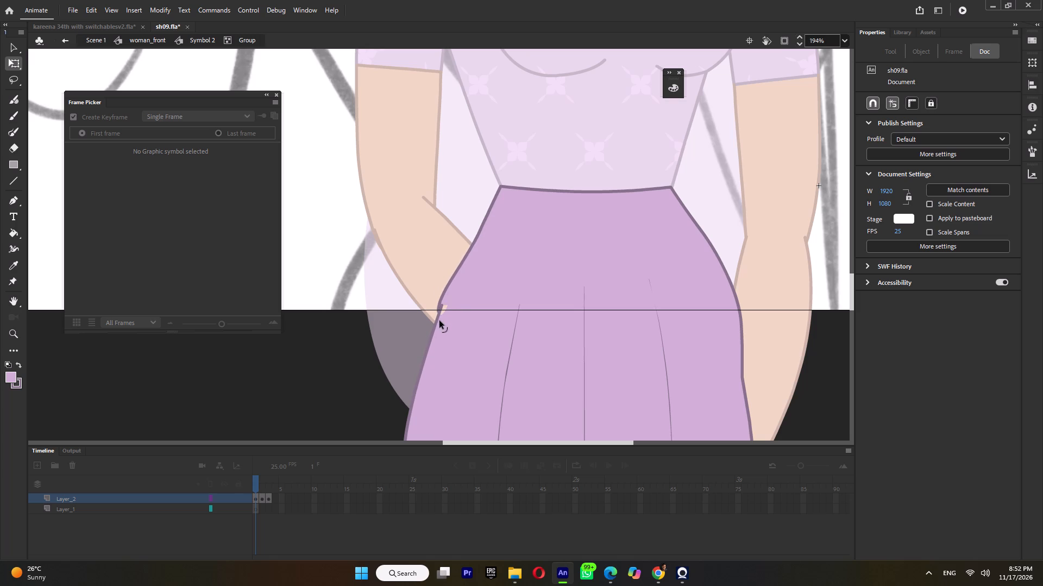
{"action": "left_click_drag", "start_coordinate": [439, 321], "coordinate": [442, 322]}
{"action": "left_click", "coordinate": [441, 313]}
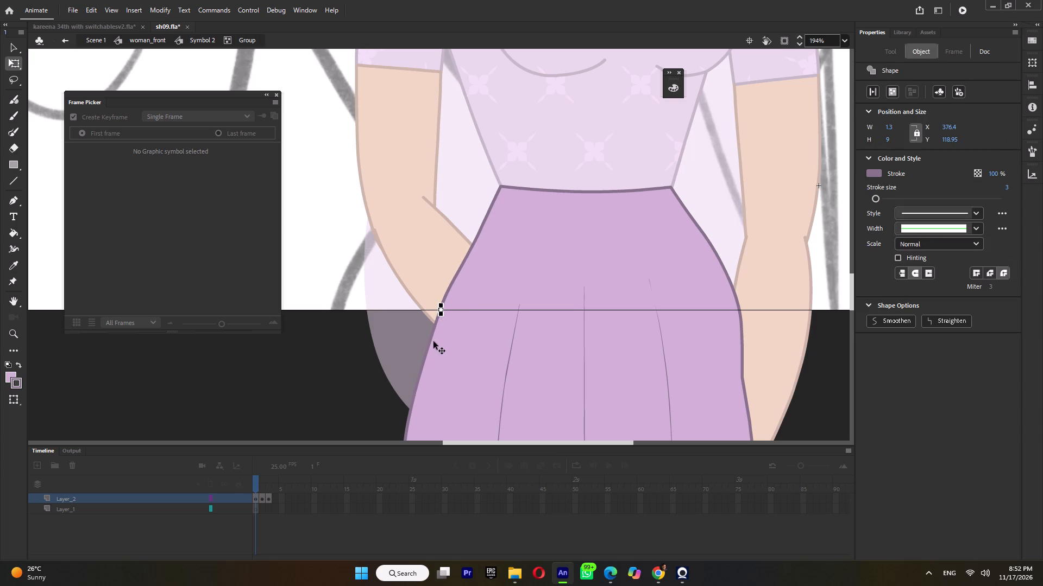
{"action": "key", "text": "Delete"}
Bow the hip outline further outward along the bent forearm and shift its upper corner point down to the forearm edge.
{"action": "left_click_drag", "start_coordinate": [468, 252], "coordinate": [463, 253]}
{"action": "left_click_drag", "start_coordinate": [443, 301], "coordinate": [425, 355]}
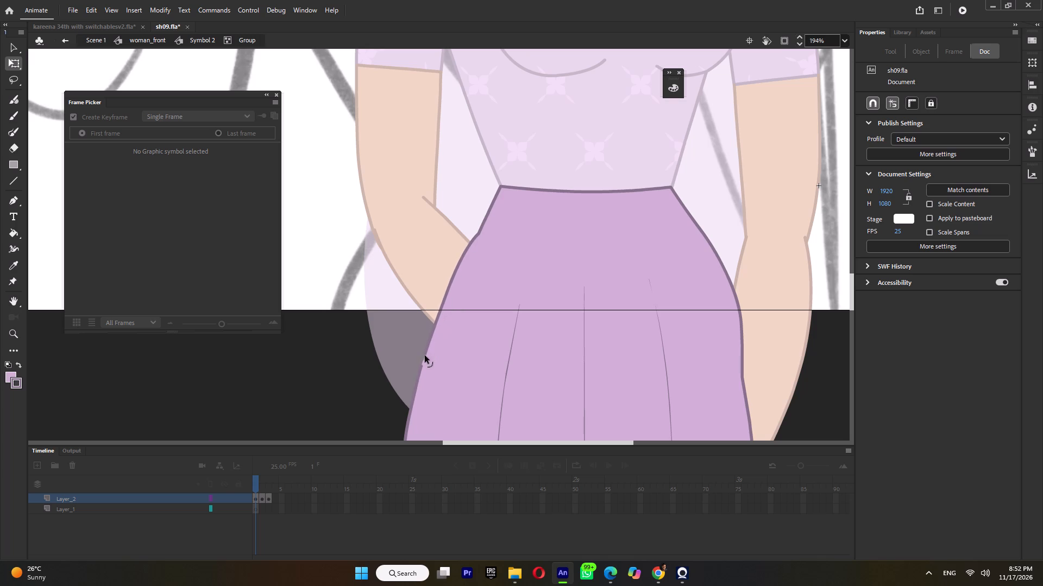
{"action": "left_click_drag", "start_coordinate": [425, 355], "coordinate": [422, 371]}
{"action": "left_click_drag", "start_coordinate": [480, 232], "coordinate": [481, 227]}
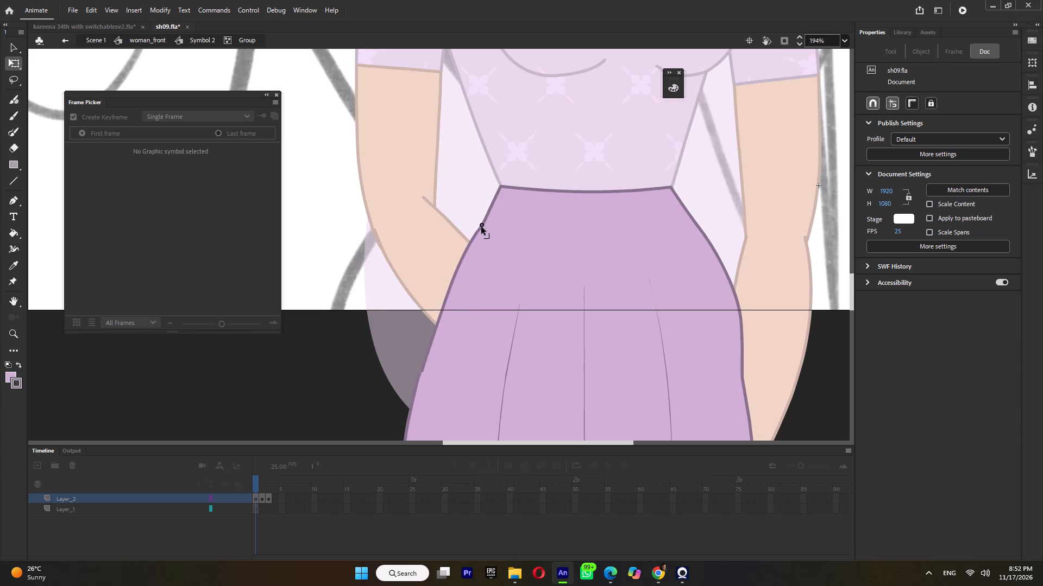
{"action": "left_click_drag", "start_coordinate": [481, 227], "coordinate": [469, 242]}
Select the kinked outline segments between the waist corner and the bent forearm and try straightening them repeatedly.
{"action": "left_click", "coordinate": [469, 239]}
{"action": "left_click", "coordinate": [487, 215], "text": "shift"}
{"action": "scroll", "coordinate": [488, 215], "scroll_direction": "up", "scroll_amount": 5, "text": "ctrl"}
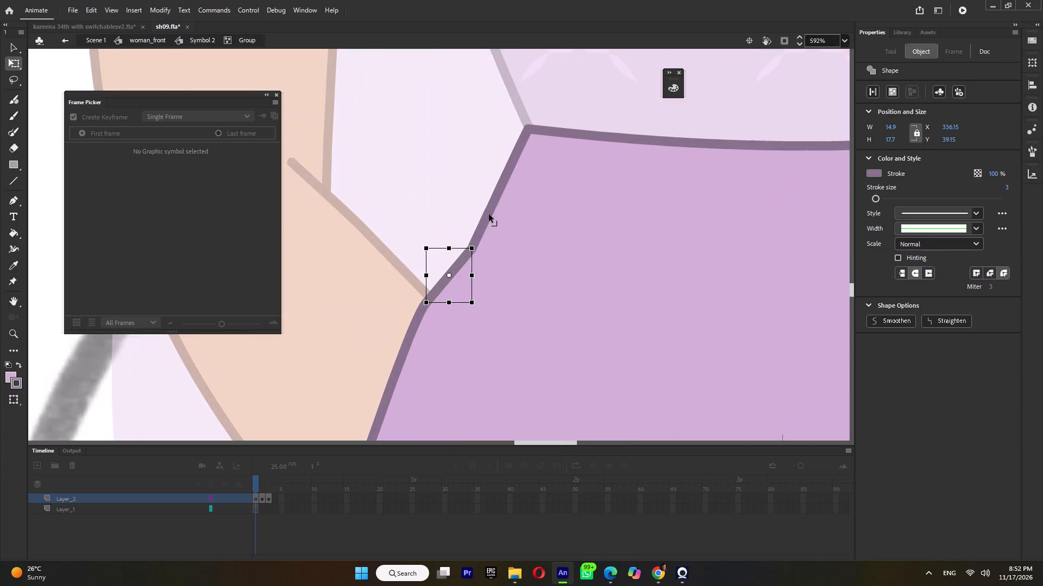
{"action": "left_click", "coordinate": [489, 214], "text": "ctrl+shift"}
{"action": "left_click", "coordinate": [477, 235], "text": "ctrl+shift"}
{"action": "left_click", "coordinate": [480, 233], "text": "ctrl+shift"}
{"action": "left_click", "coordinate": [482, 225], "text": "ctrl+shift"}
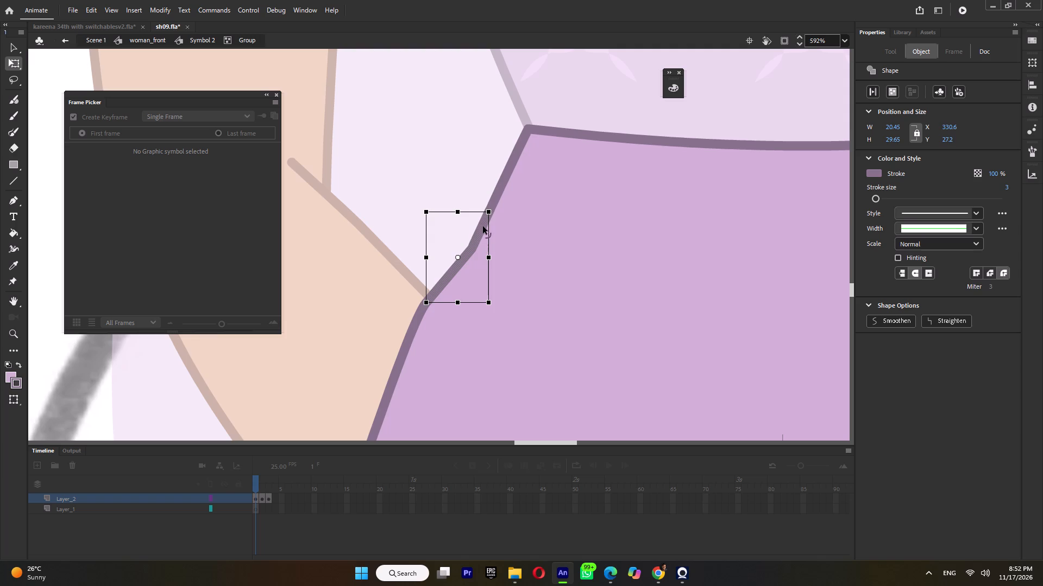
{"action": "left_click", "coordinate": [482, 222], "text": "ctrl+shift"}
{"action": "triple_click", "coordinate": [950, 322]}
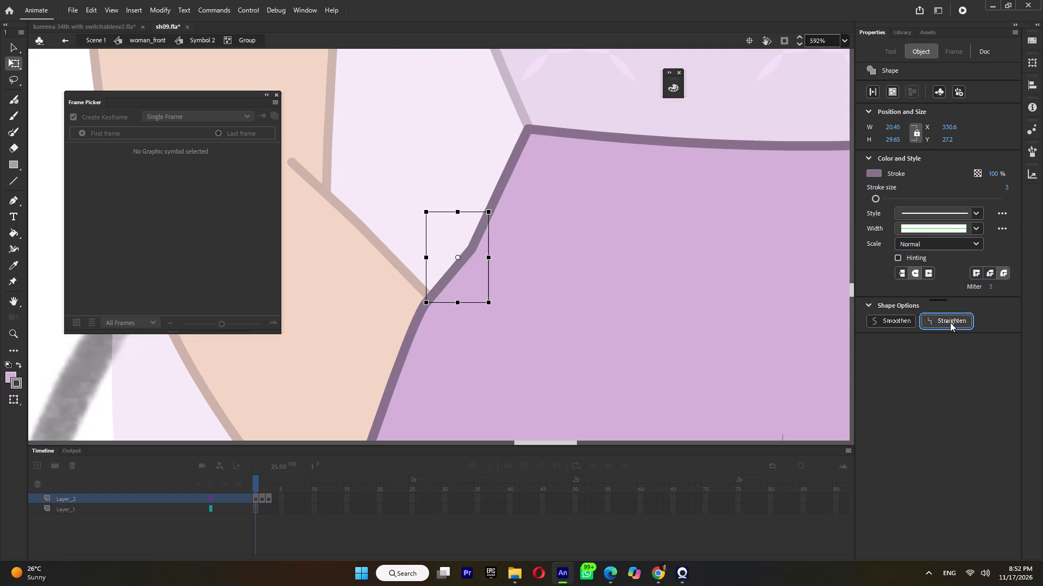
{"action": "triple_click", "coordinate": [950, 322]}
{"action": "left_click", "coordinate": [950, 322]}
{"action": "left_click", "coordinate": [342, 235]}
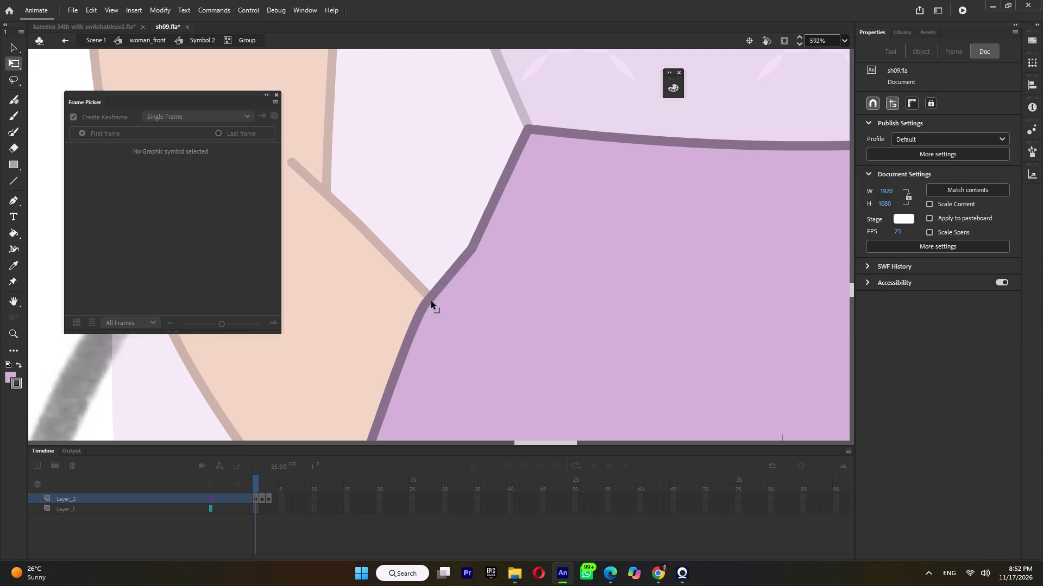
Move the outline's corner point at the bent forearm inward and flatten the curve below it.
{"action": "left_click_drag", "start_coordinate": [428, 302], "coordinate": [439, 307]}
{"action": "left_click", "coordinate": [474, 244]}
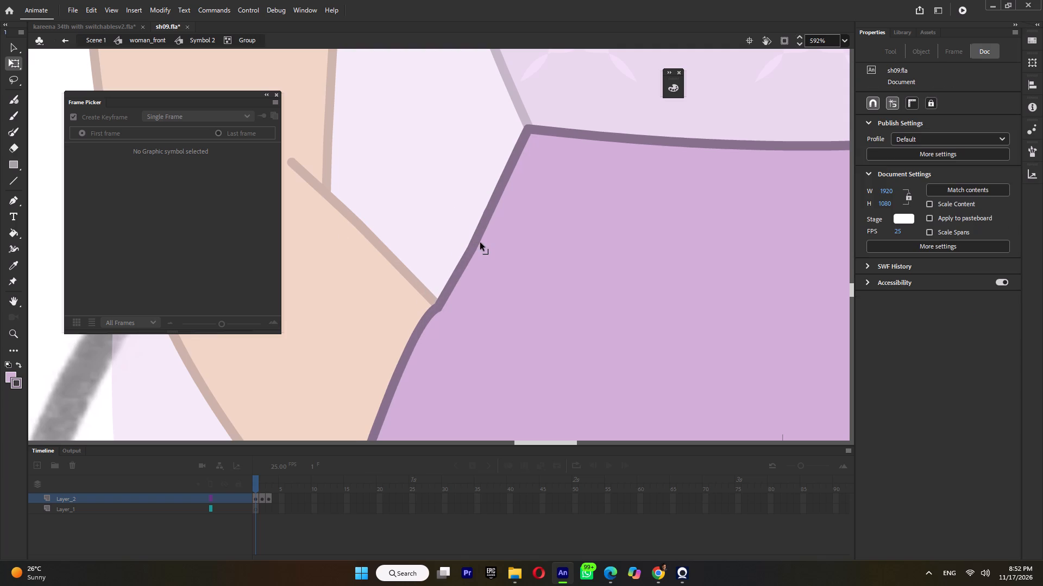
{"action": "left_click_drag", "start_coordinate": [426, 318], "coordinate": [428, 329]}
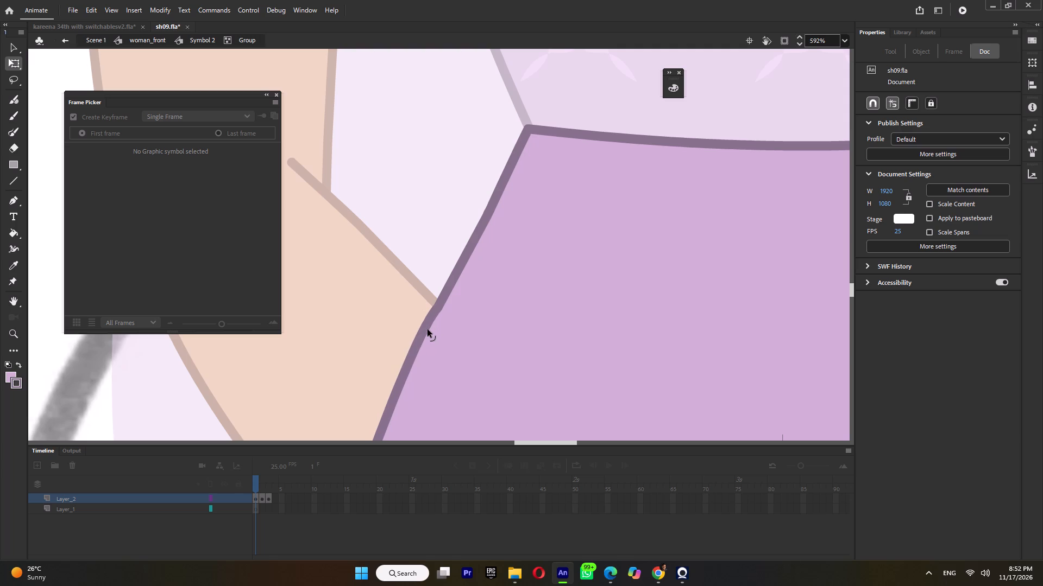
{"action": "left_click_drag", "start_coordinate": [428, 329], "coordinate": [435, 332]}
Cut out the tiny stray stroke in the upper hip outline, rejoin the cut ends and clear the leftover gap.
{"action": "left_click", "coordinate": [486, 219]}
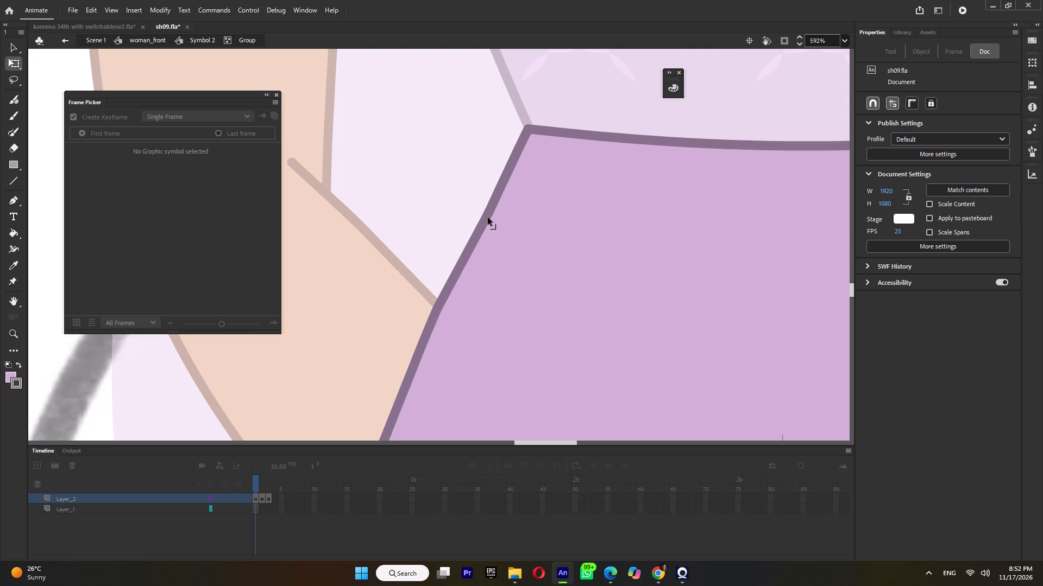
{"action": "left_click", "coordinate": [488, 216]}
{"action": "left_click", "coordinate": [489, 213]}
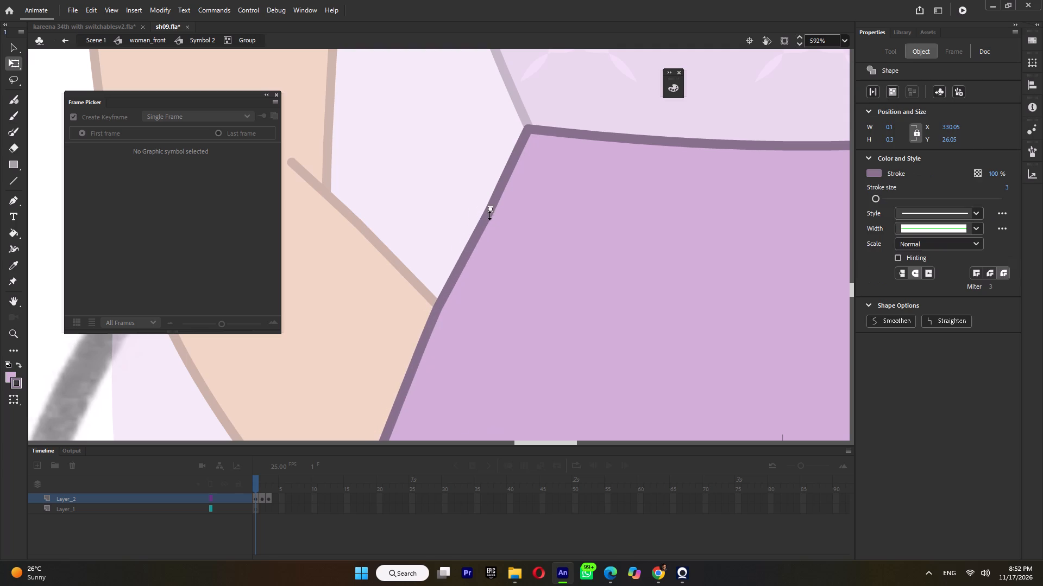
{"action": "left_click_drag", "start_coordinate": [464, 186], "coordinate": [498, 218]}
{"action": "key", "text": "Delete"}
{"action": "left_click_drag", "start_coordinate": [498, 190], "coordinate": [493, 199]}
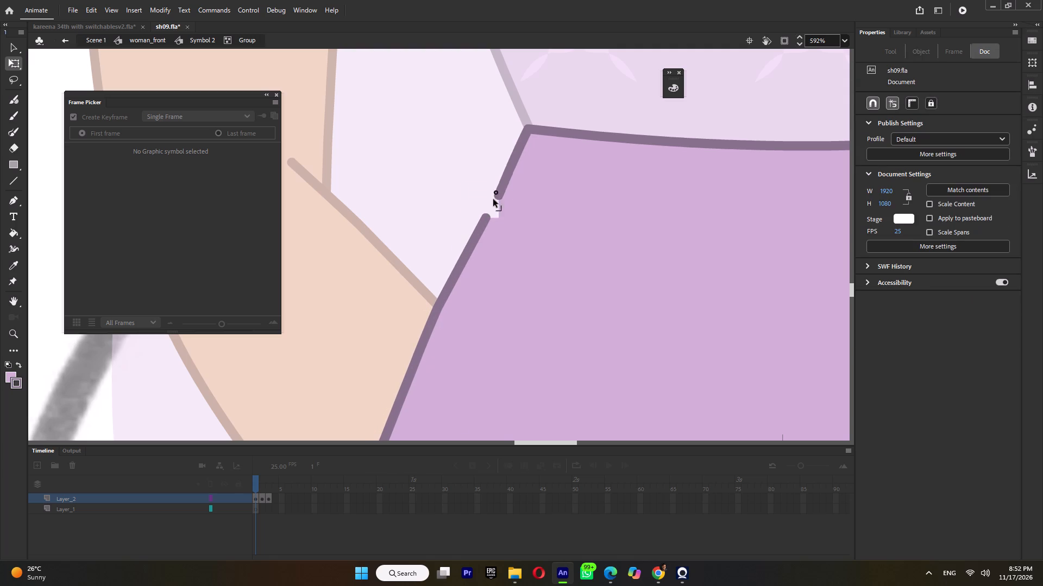
{"action": "left_click_drag", "start_coordinate": [493, 199], "coordinate": [475, 243]}
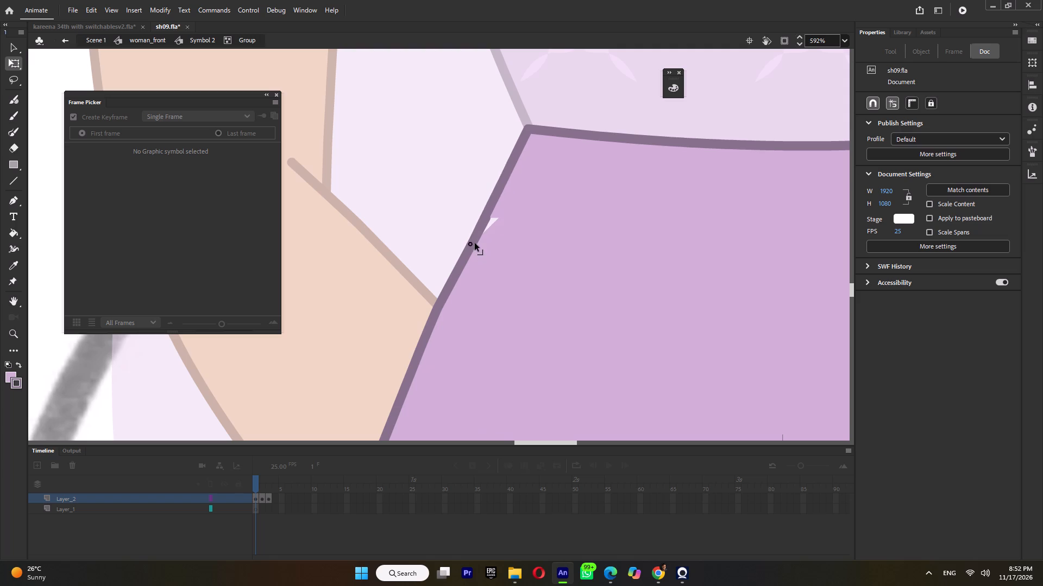
{"action": "left_click_drag", "start_coordinate": [475, 243], "coordinate": [474, 243]}
{"action": "left_click", "coordinate": [486, 222]}
{"action": "key", "text": "Delete"}
Curve the outline outward from the waist corner past the bent forearm and shift its corner points into one smooth hip line.
{"action": "left_click_drag", "start_coordinate": [481, 223], "coordinate": [460, 235]}
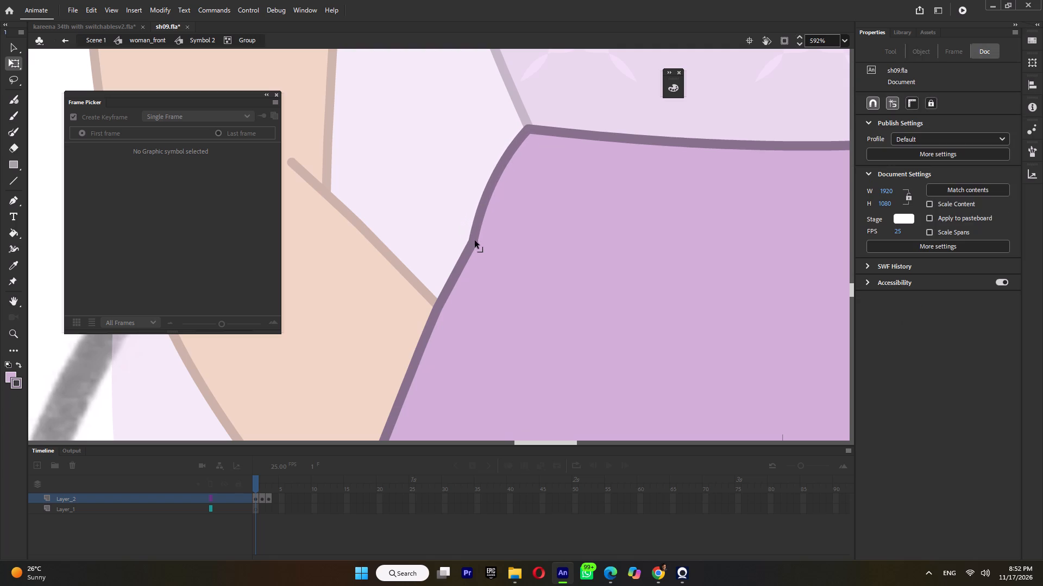
{"action": "left_click_drag", "start_coordinate": [474, 240], "coordinate": [461, 237]}
{"action": "left_click_drag", "start_coordinate": [438, 297], "coordinate": [431, 295]}
{"action": "left_click_drag", "start_coordinate": [461, 238], "coordinate": [454, 235]}
{"action": "left_click_drag", "start_coordinate": [438, 308], "coordinate": [425, 305]}
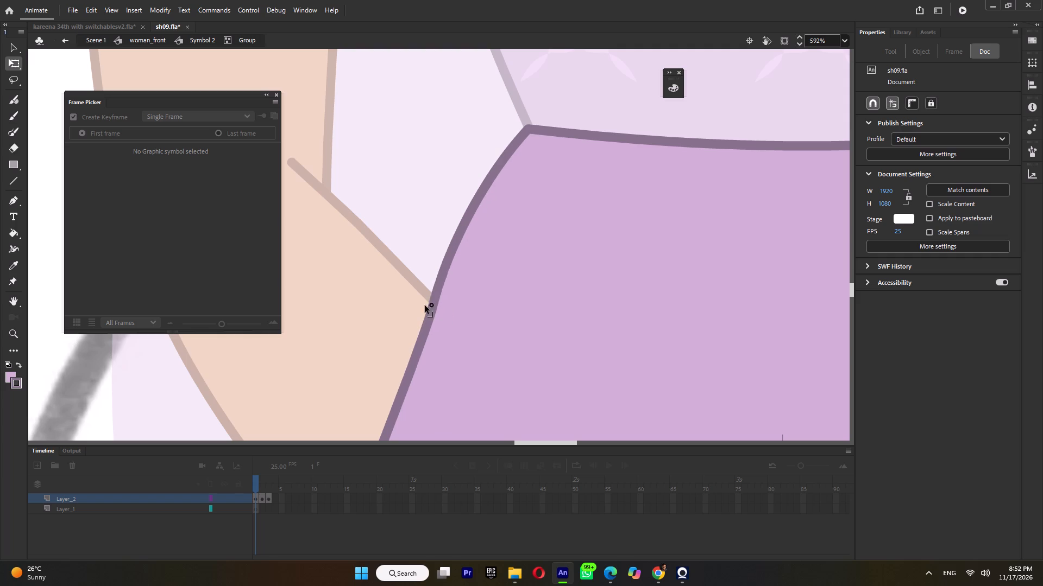
{"action": "left_click_drag", "start_coordinate": [425, 305], "coordinate": [430, 307]}
{"action": "left_click_drag", "start_coordinate": [425, 322], "coordinate": [412, 319]}
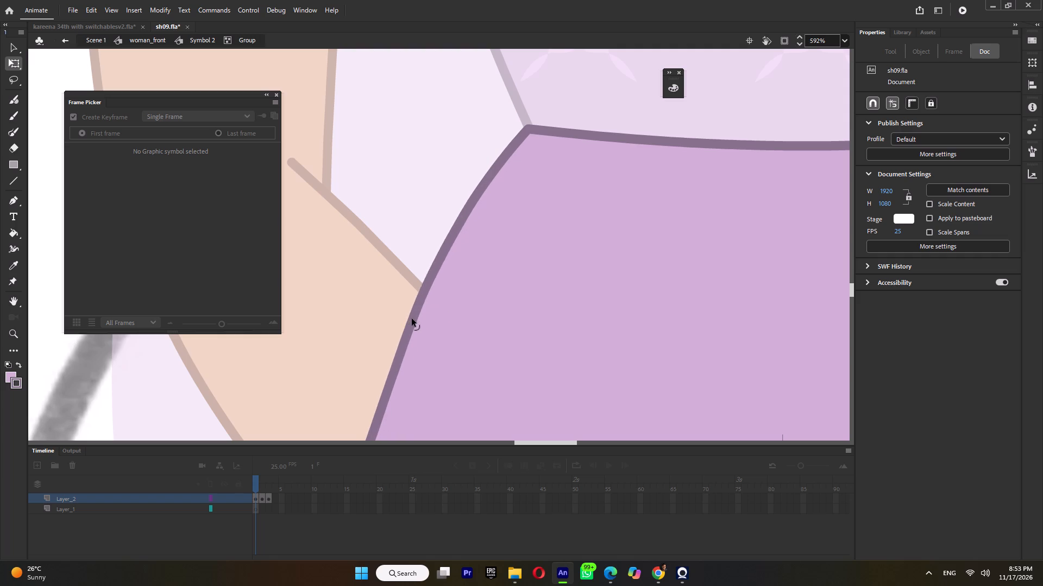
{"action": "left_click_drag", "start_coordinate": [412, 319], "coordinate": [399, 330]}
Move the lower corner point of this hip outline inward and bow the edge outward below the bent forearm.
{"action": "scroll", "coordinate": [428, 195], "scroll_direction": "down", "scroll_amount": 5, "text": "ctrl"}
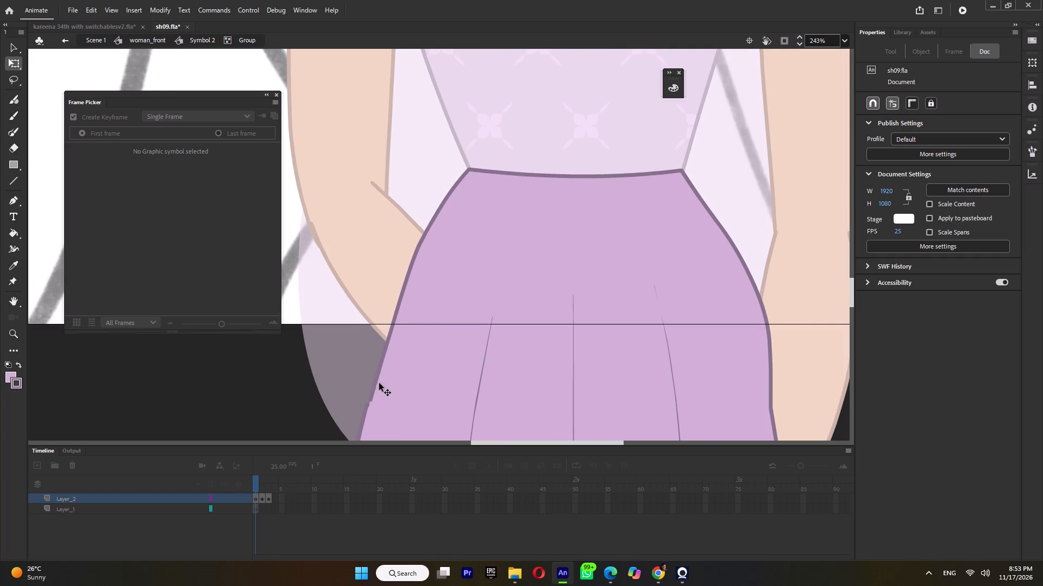
{"action": "left_click_drag", "start_coordinate": [372, 395], "coordinate": [388, 397]}
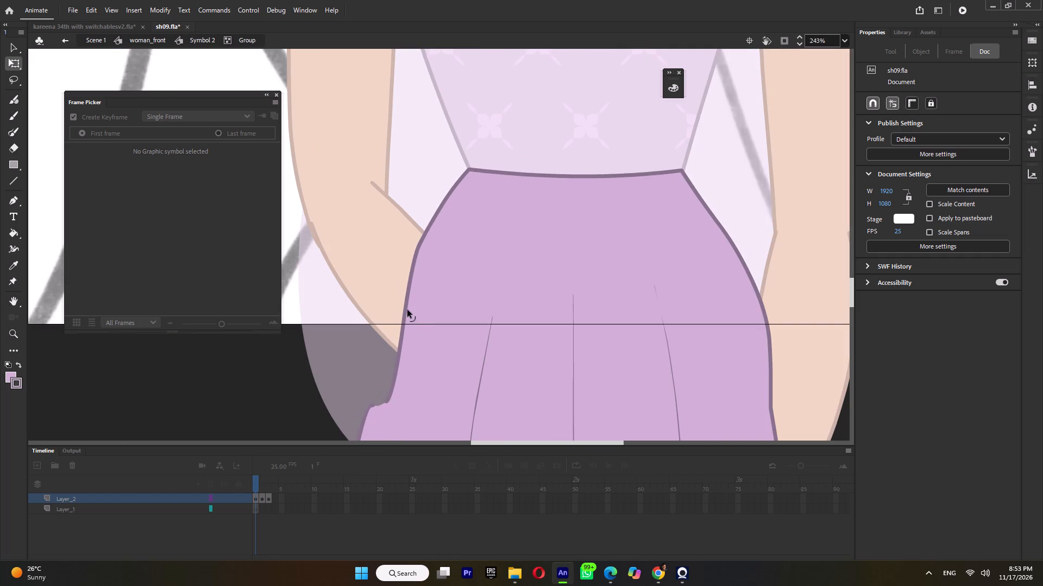
{"action": "left_click_drag", "start_coordinate": [406, 311], "coordinate": [383, 357]}
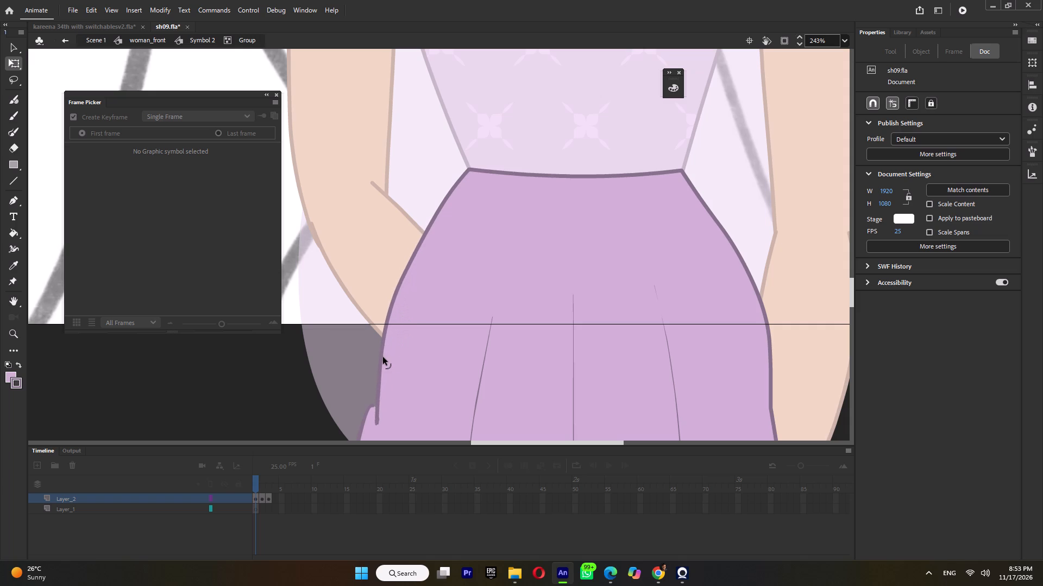
{"action": "left_click_drag", "start_coordinate": [383, 357], "coordinate": [377, 361]}
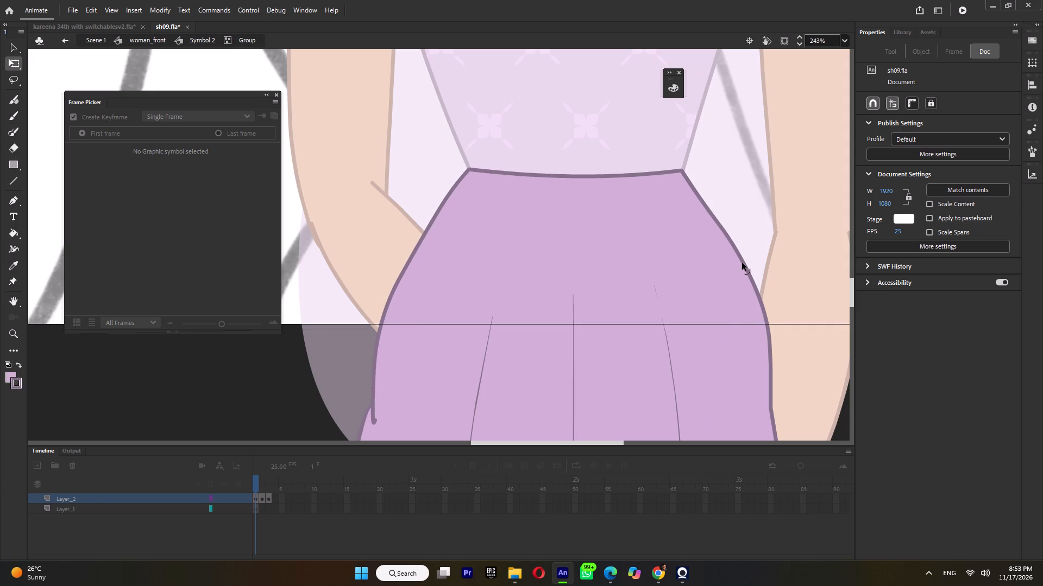
Leave the skirt group, Symbol 2 and woman_front editing levels and return to Scene 1.
{"action": "left_click", "coordinate": [742, 263]}
{"action": "scroll", "coordinate": [730, 302], "scroll_direction": "down", "scroll_amount": 6, "text": "ctrl"}
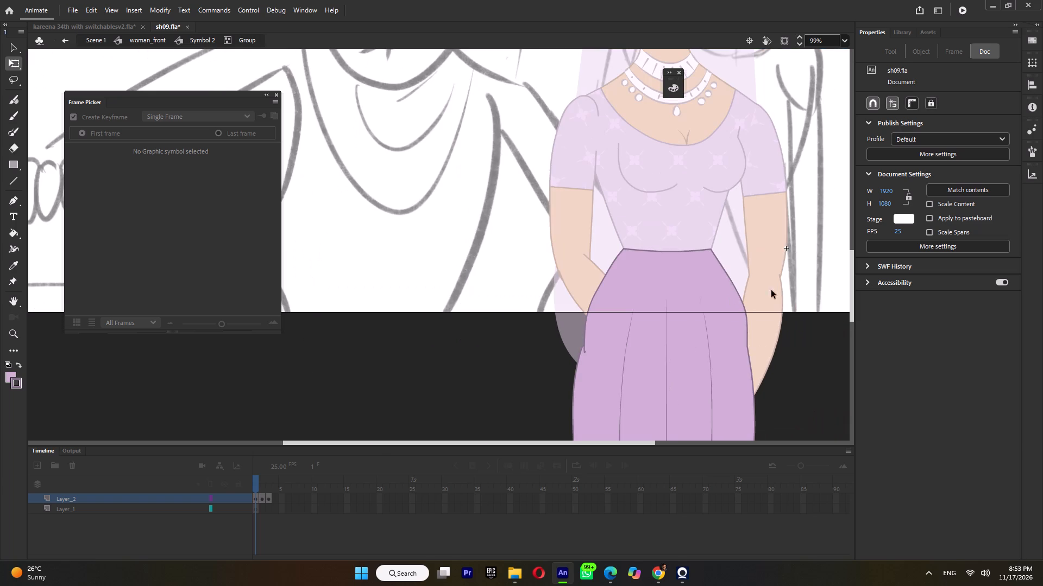
{"action": "double_click", "coordinate": [784, 284]}
{"action": "double_click", "coordinate": [798, 307]}
{"action": "scroll", "coordinate": [755, 323], "scroll_direction": "down", "scroll_amount": 3, "text": "ctrl"}
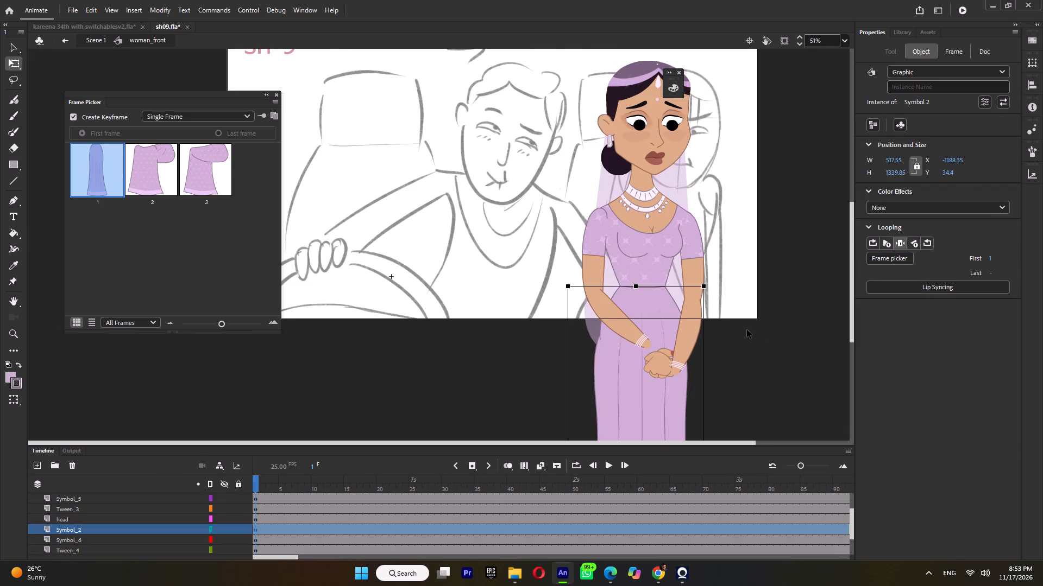
{"action": "left_click", "coordinate": [576, 252]}
{"action": "left_click", "coordinate": [654, 126]}
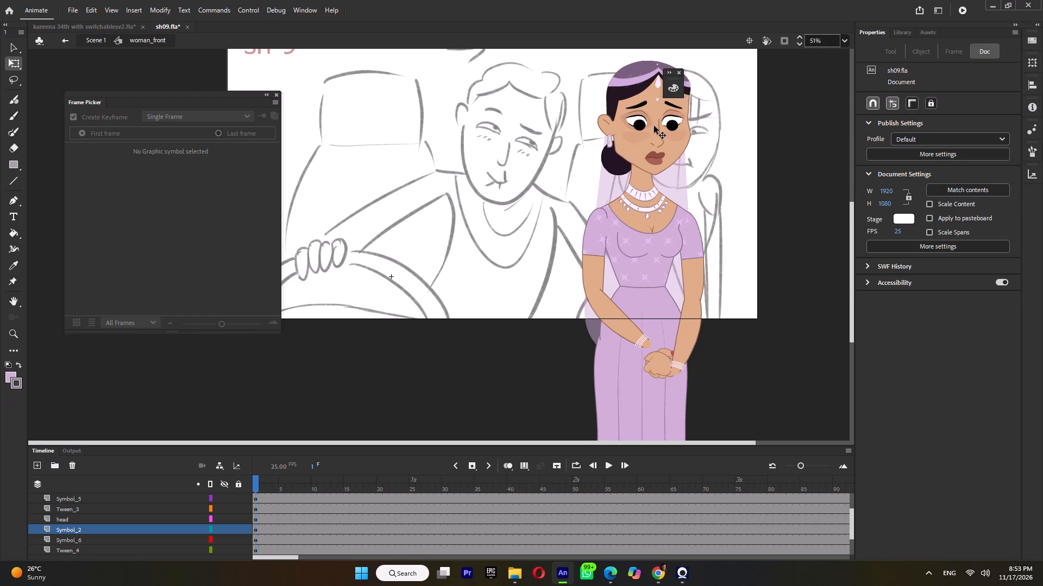
{"action": "scroll", "coordinate": [659, 188], "scroll_direction": "down", "scroll_amount": 4, "text": "ctrl"}
{"action": "scroll", "coordinate": [569, 135], "scroll_direction": "up", "scroll_amount": 4, "text": "ctrl"}
{"action": "left_click", "coordinate": [667, 233]}
{"action": "left_click", "coordinate": [538, 325]}
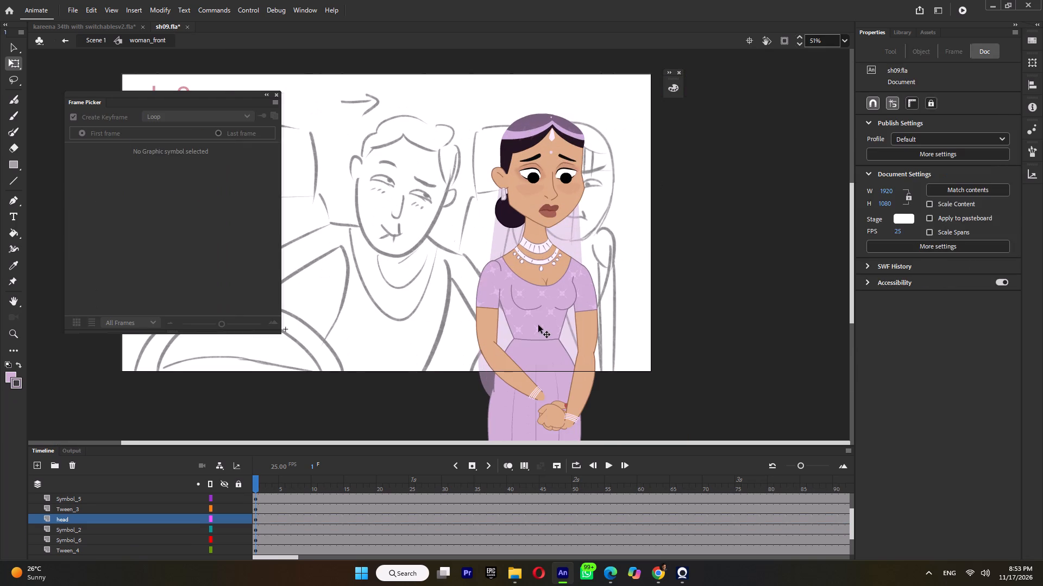
{"action": "double_click", "coordinate": [648, 291]}
{"action": "double_click", "coordinate": [648, 291]}
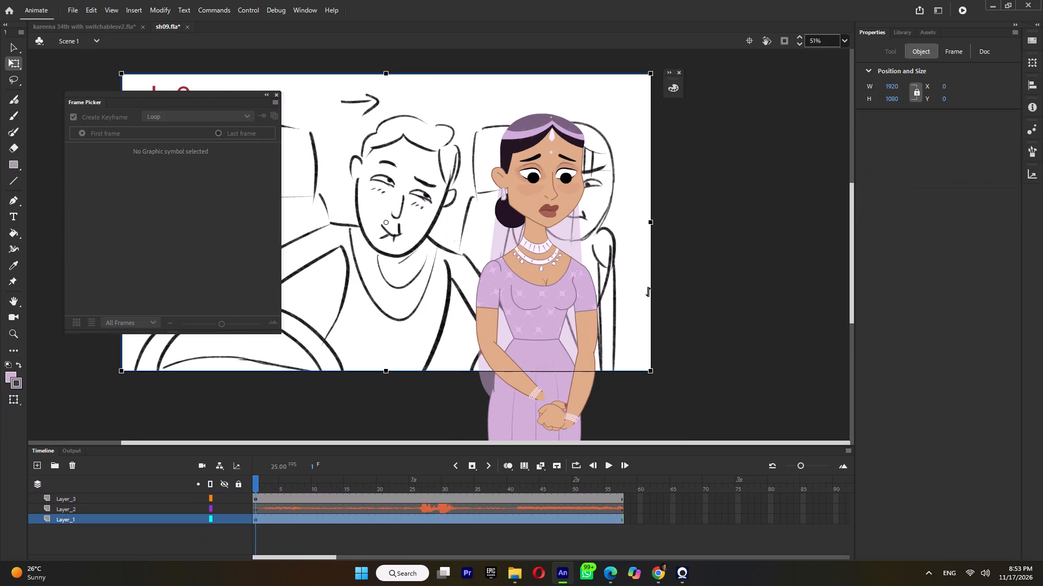
Move the woman_front character across to the stage's right edge, at about X 1042, Y 930, and save the document.
{"action": "left_click", "coordinate": [557, 281]}
{"action": "double_click", "coordinate": [671, 308]}
{"action": "left_click", "coordinate": [561, 311]}
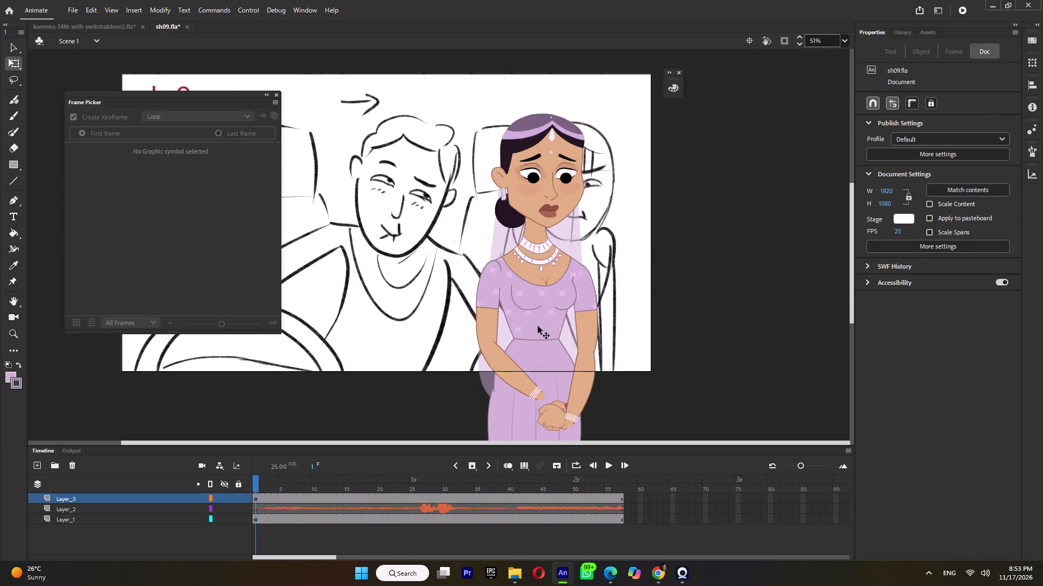
{"action": "left_click_drag", "start_coordinate": [536, 326], "coordinate": [659, 328]}
{"action": "scroll", "coordinate": [659, 308], "scroll_direction": "down", "scroll_amount": 5, "text": "ctrl"}
{"action": "key", "text": "ctrl+s"}
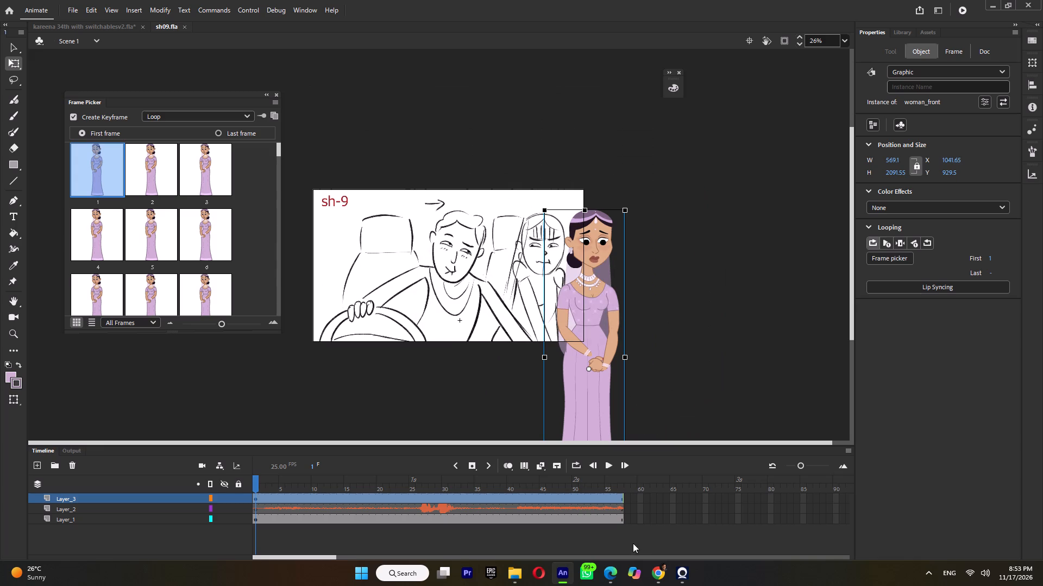
Switch to the Gmail chat in Chrome and star the message sharing the MPKDH Drive folder link.
{"action": "left_click", "coordinate": [662, 574]}
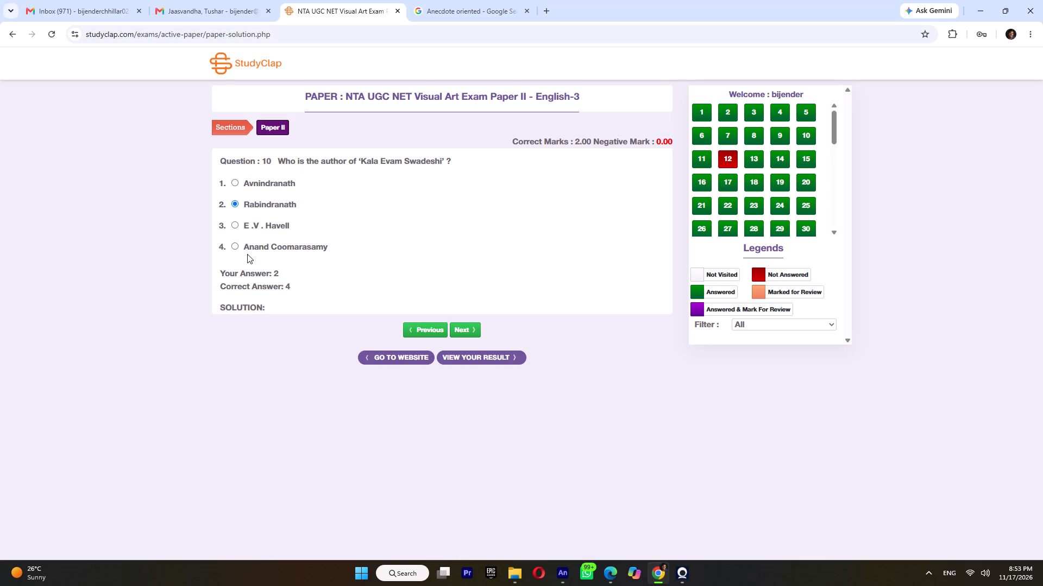
{"action": "left_click", "coordinate": [228, 8]}
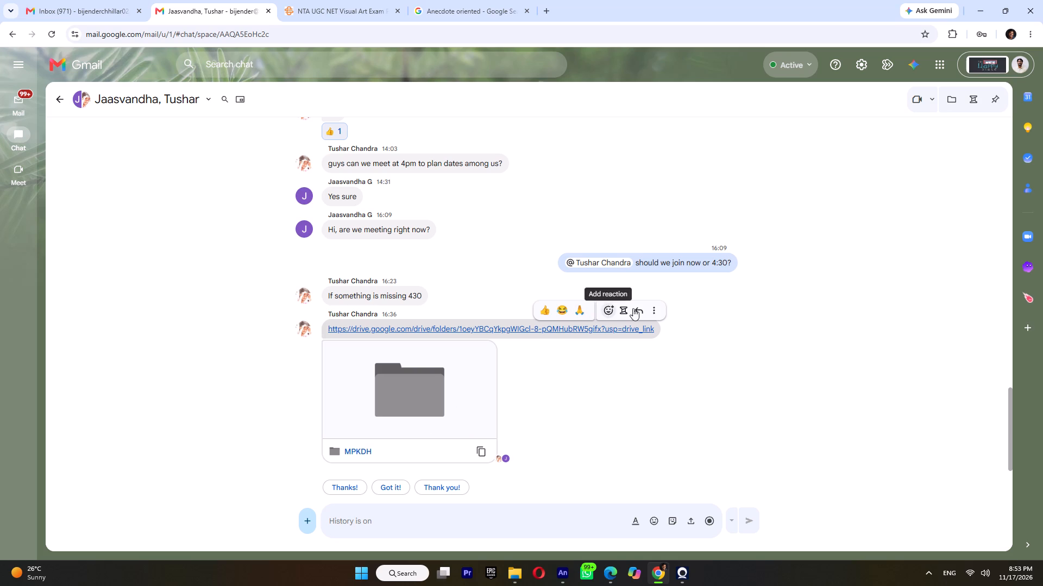
{"action": "left_click", "coordinate": [651, 310]}
{"action": "left_click", "coordinate": [612, 379]}
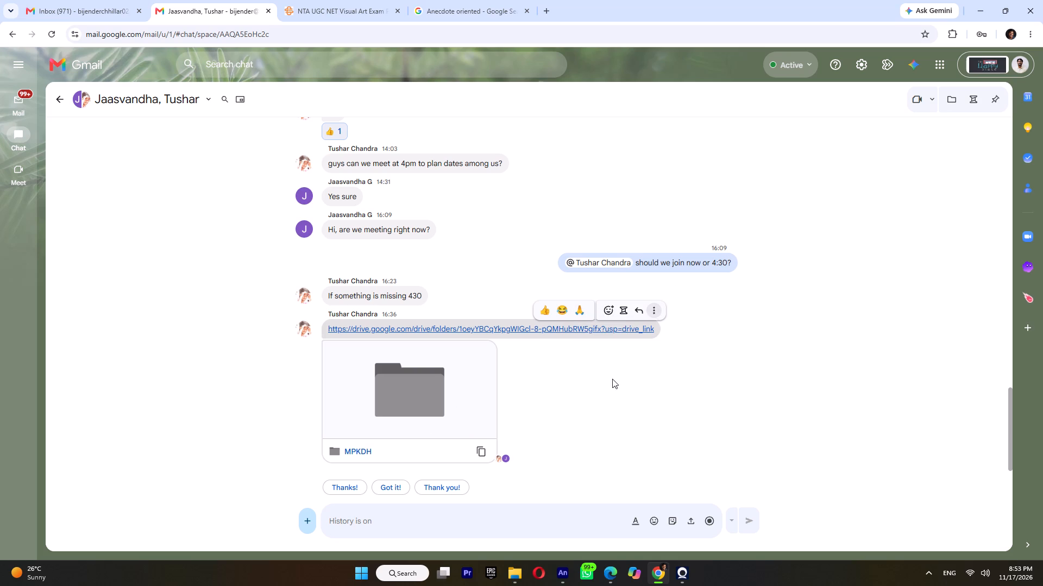
Open the further message actions for the starred MPKDH folder link.
{"action": "left_click", "coordinate": [658, 307]}
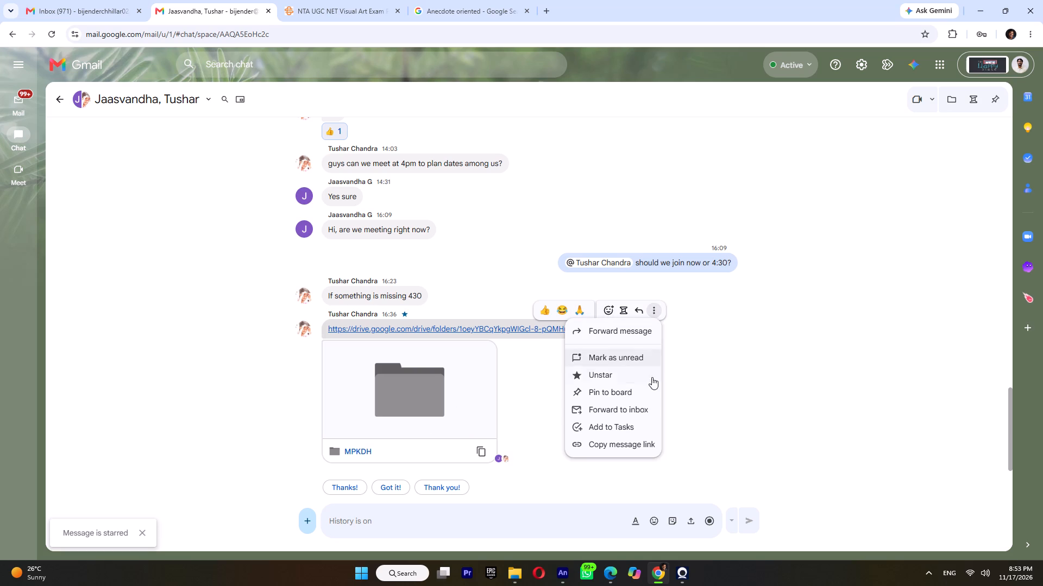
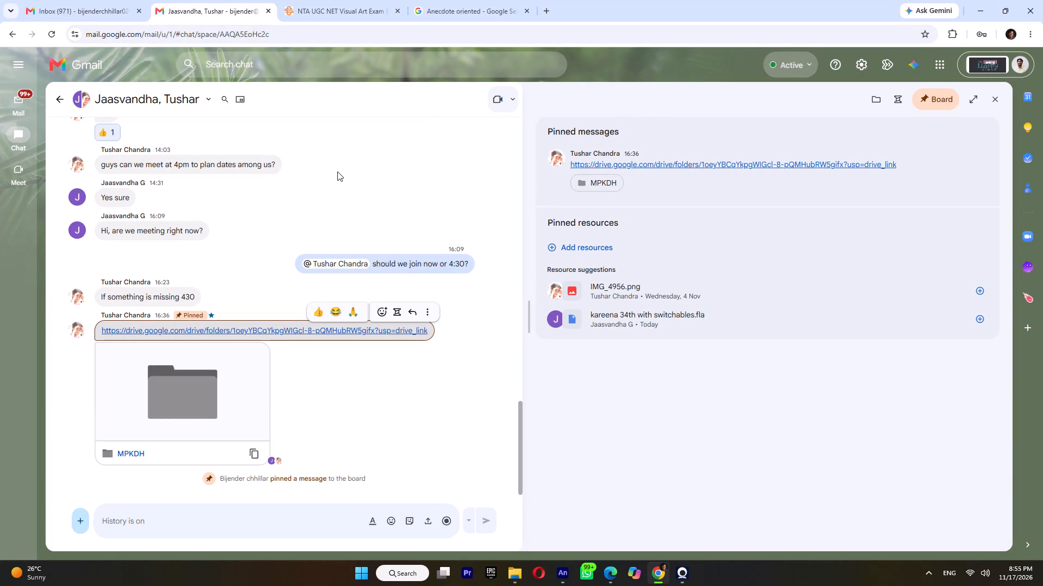
Bring up the open NTA UGC NET Visual Art Exam Paper II solution page on StudyClap.
{"action": "left_click", "coordinate": [311, 2]}
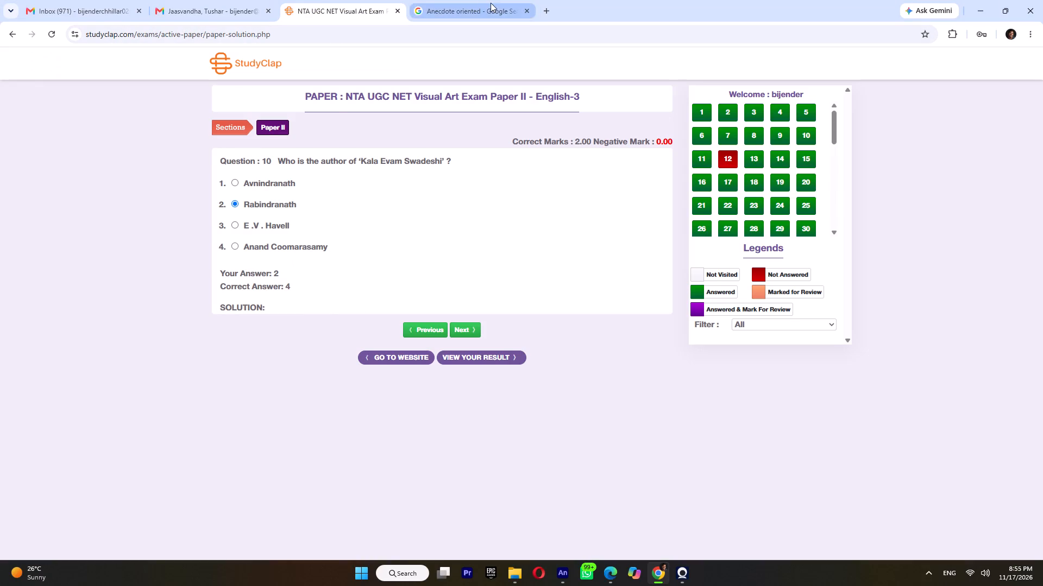
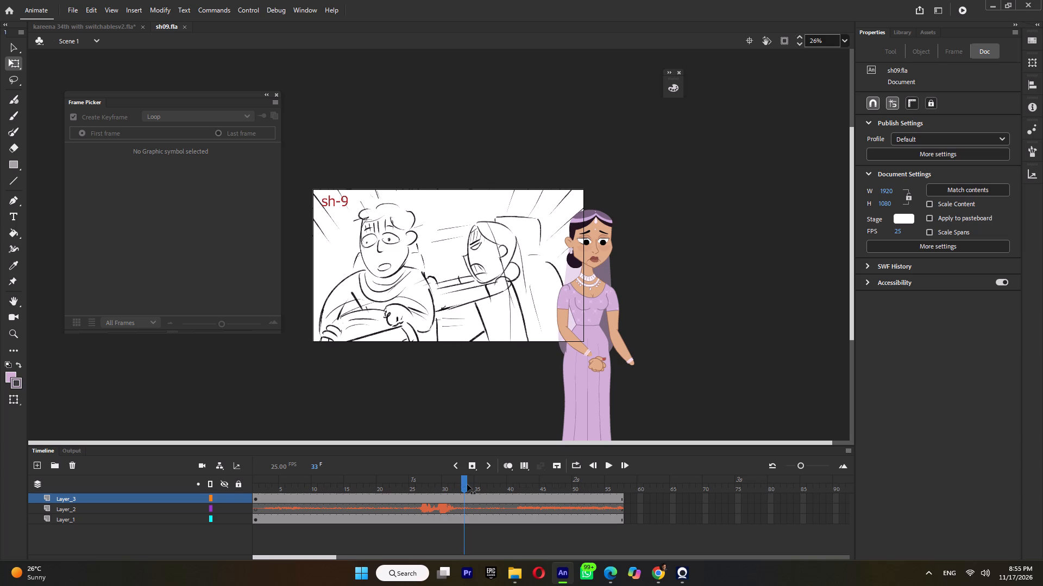
Scrub the timeline around frame 33 to examine where the storyboard sketch switches drawings, ending on frame 33.
{"action": "left_click_drag", "start_coordinate": [467, 485], "coordinate": [460, 492]}
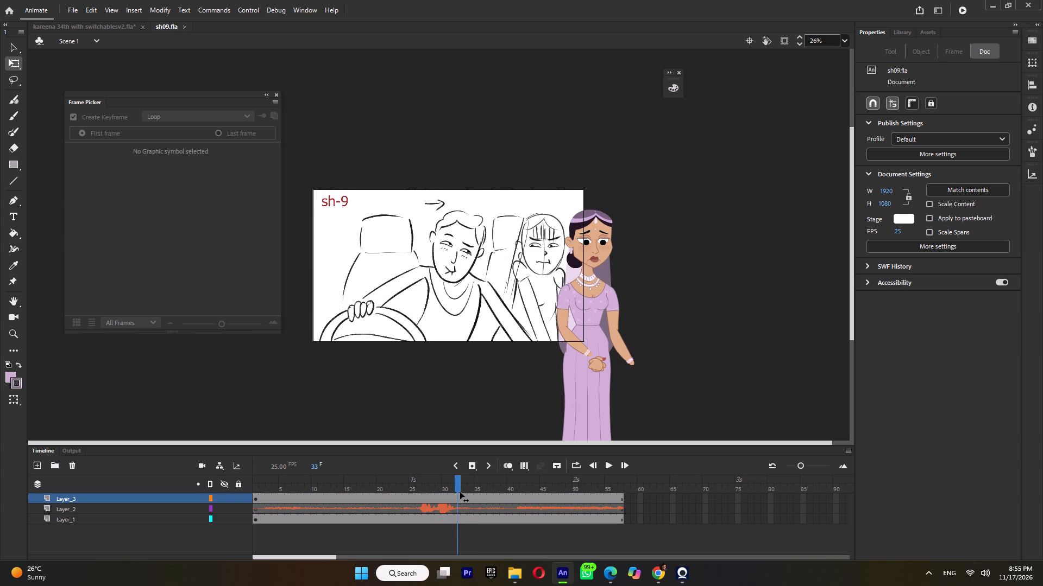
{"action": "left_click_drag", "start_coordinate": [460, 492], "coordinate": [463, 493]}
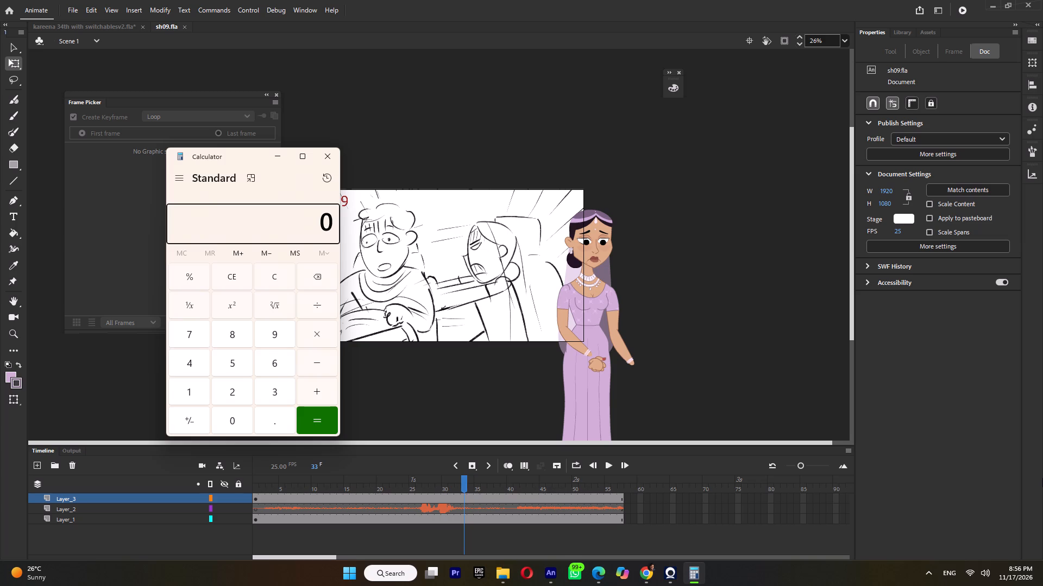
Calculate 6 × 3 in Calculator.
{"action": "key", "text": "6"}
{"action": "key", "text": "asterisk"}
{"action": "key", "text": "3"}
{"action": "key", "text": "Return"}
Switch back to Animate and play sh09.fla from its first frame to review the shot.
{"action": "left_click", "coordinate": [262, 481]}
{"action": "key", "text": "Return"}
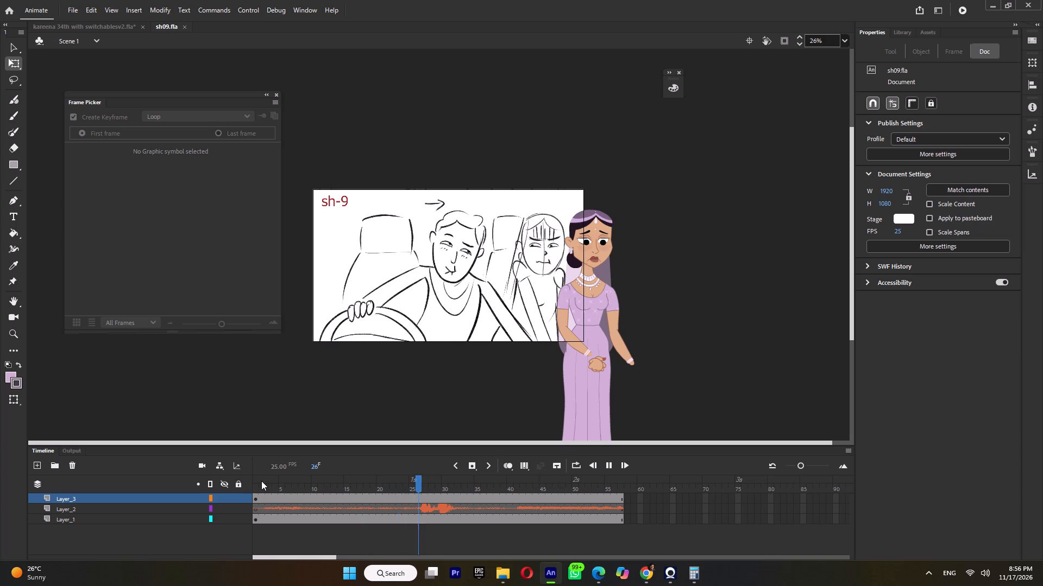
{"action": "key", "text": "Return"}
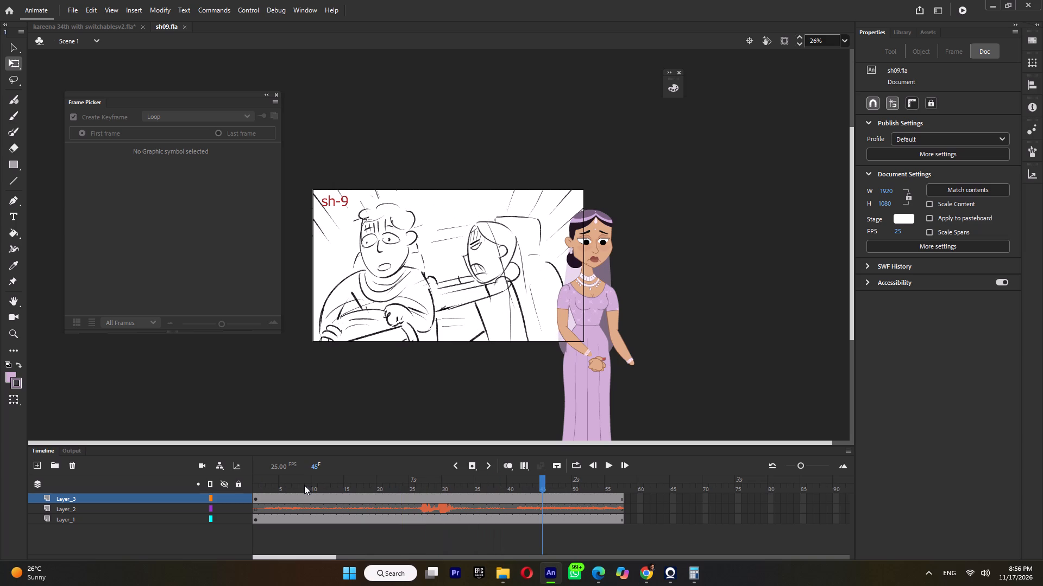
Save sh09.fla and close it.
{"action": "key", "text": "ctrl+s"}
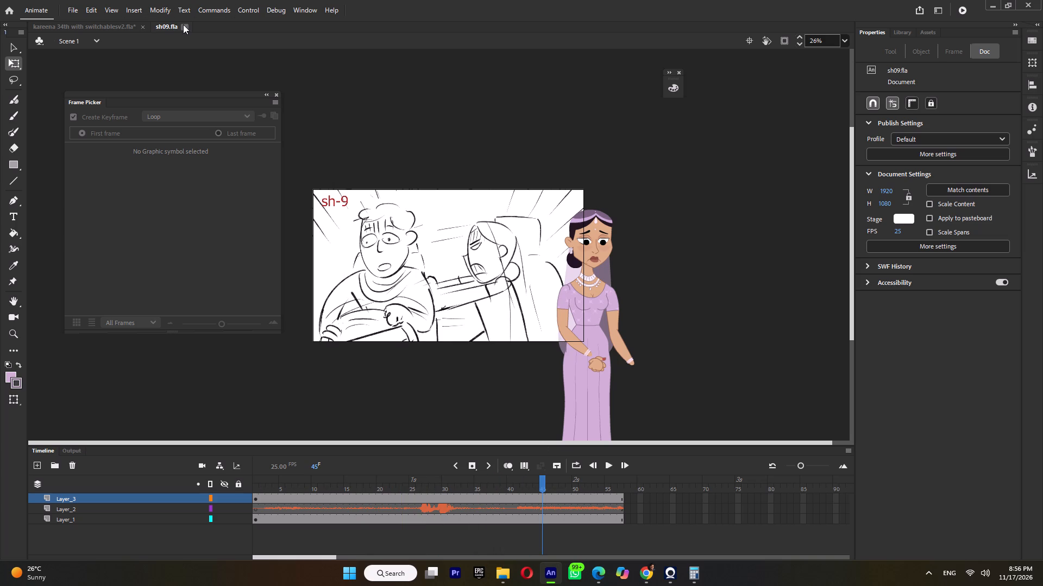
{"action": "left_click", "coordinate": [183, 27]}
Open sh10-12.fla from the shot fla folder, examine its sketches across the whole timeline and close it.
{"action": "left_click", "coordinate": [504, 574]}
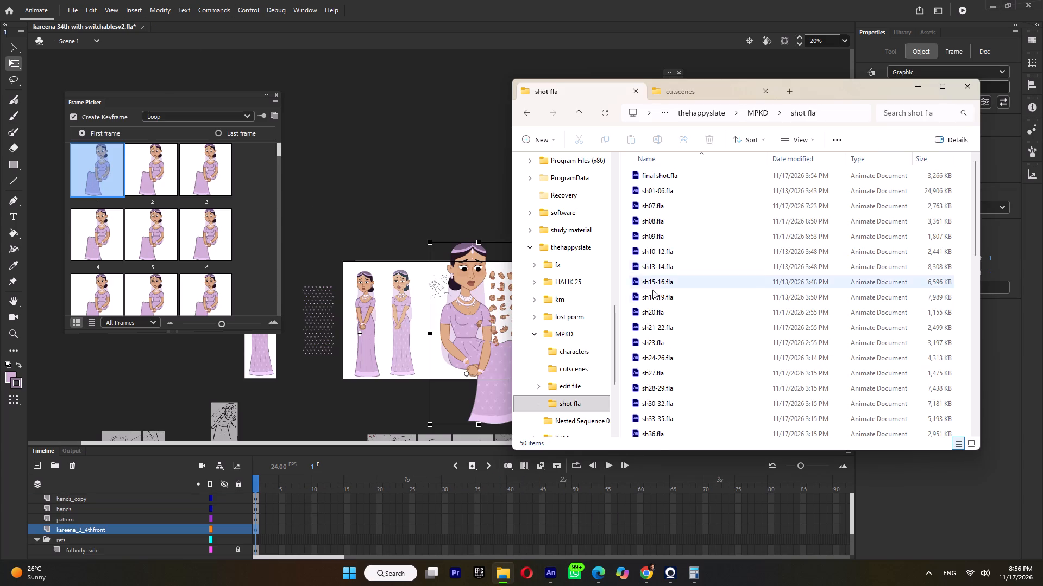
{"action": "scroll", "coordinate": [682, 284], "scroll_direction": "up", "scroll_amount": 7}
{"action": "left_click", "coordinate": [675, 244]}
{"action": "double_click", "coordinate": [674, 250]}
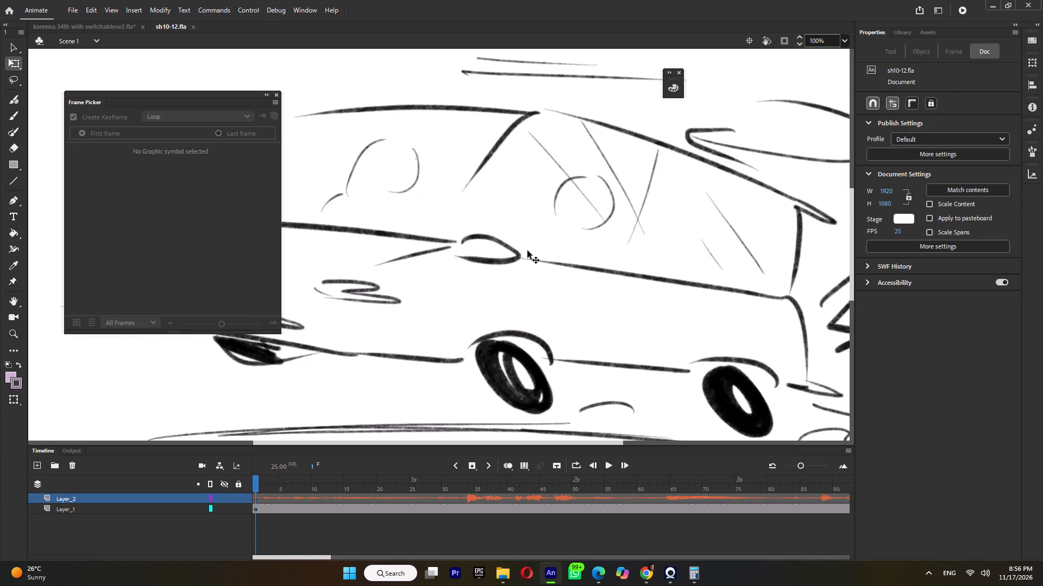
{"action": "scroll", "coordinate": [528, 250], "scroll_direction": "down", "scroll_amount": 6, "text": "ctrl"}
{"action": "left_click_drag", "start_coordinate": [267, 477], "coordinate": [489, 508]}
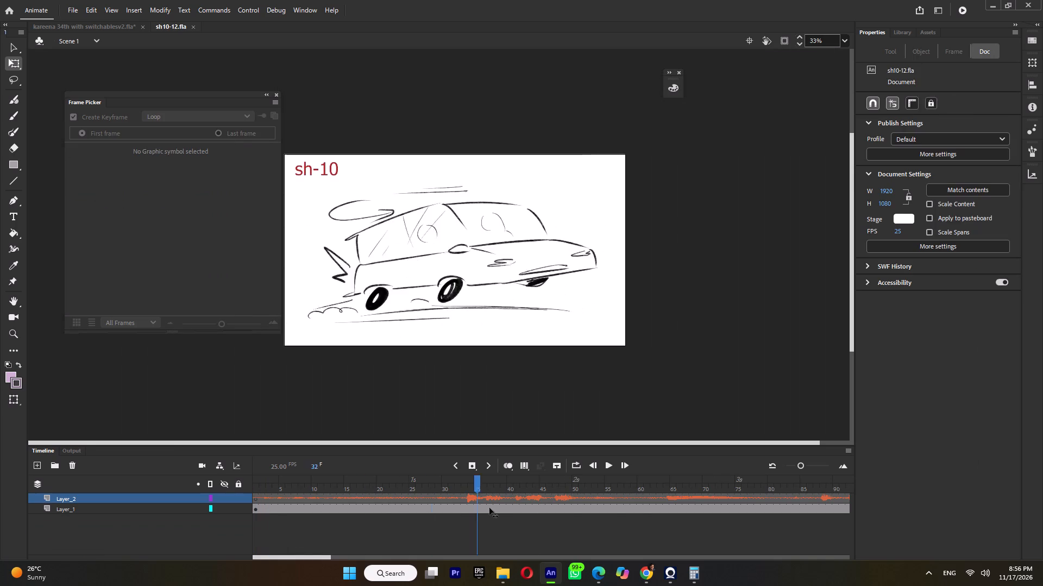
{"action": "left_click_drag", "start_coordinate": [489, 508], "coordinate": [521, 543]}
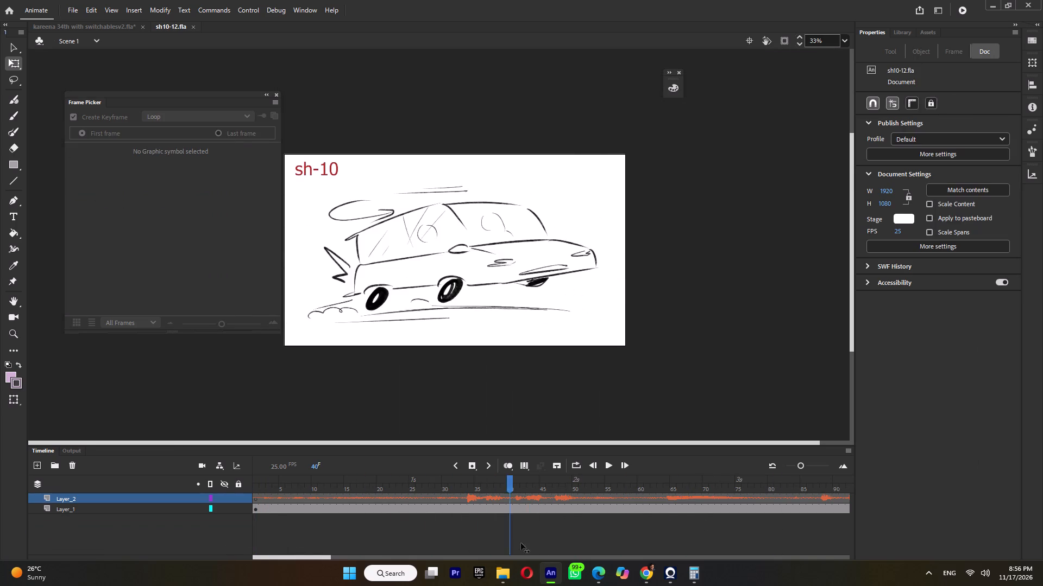
{"action": "left_click_drag", "start_coordinate": [521, 543], "coordinate": [815, 564]}
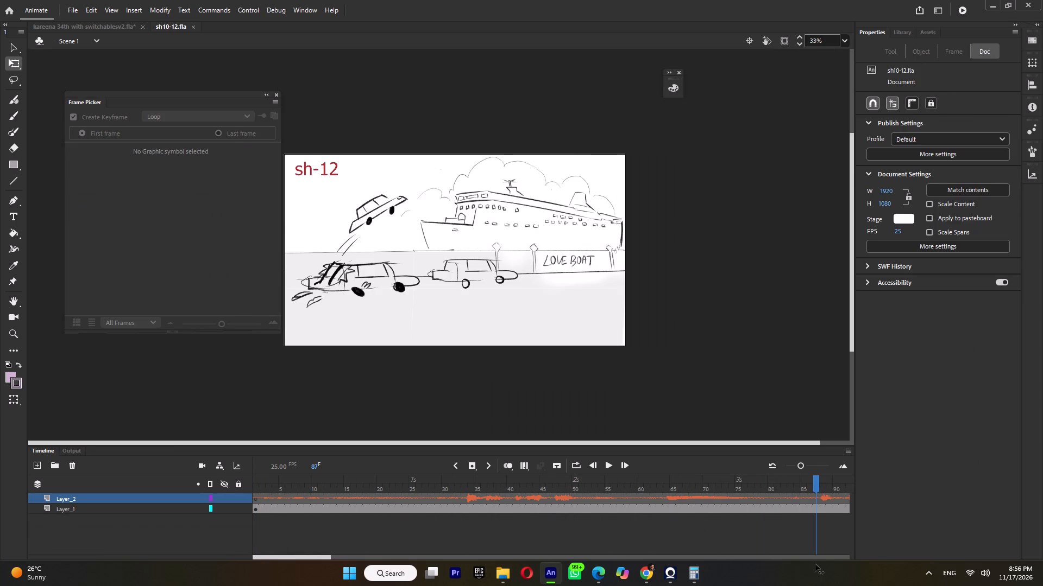
{"action": "left_click_drag", "start_coordinate": [815, 564], "coordinate": [956, 570]}
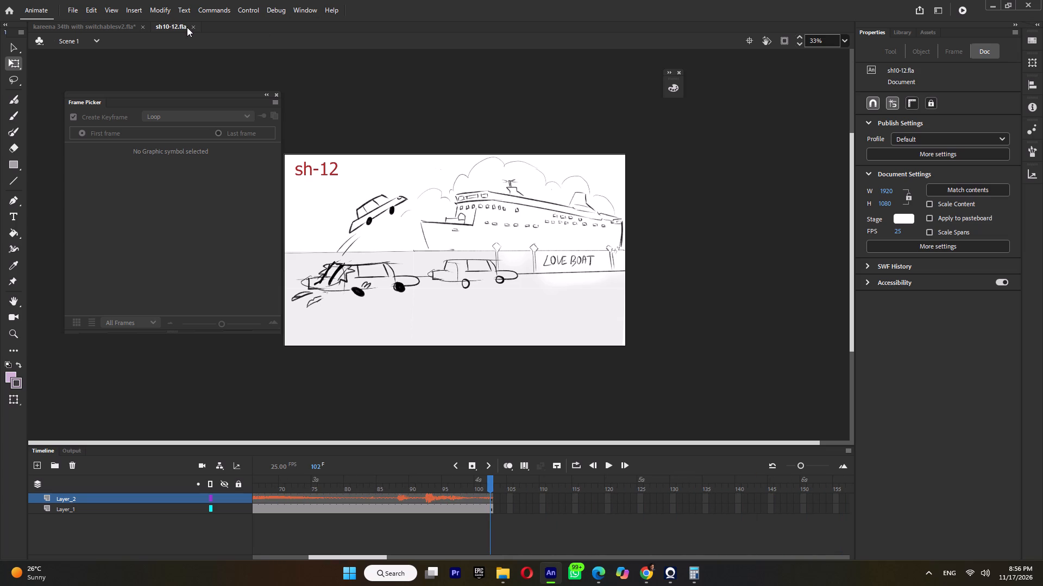
{"action": "left_click", "coordinate": [192, 27]}
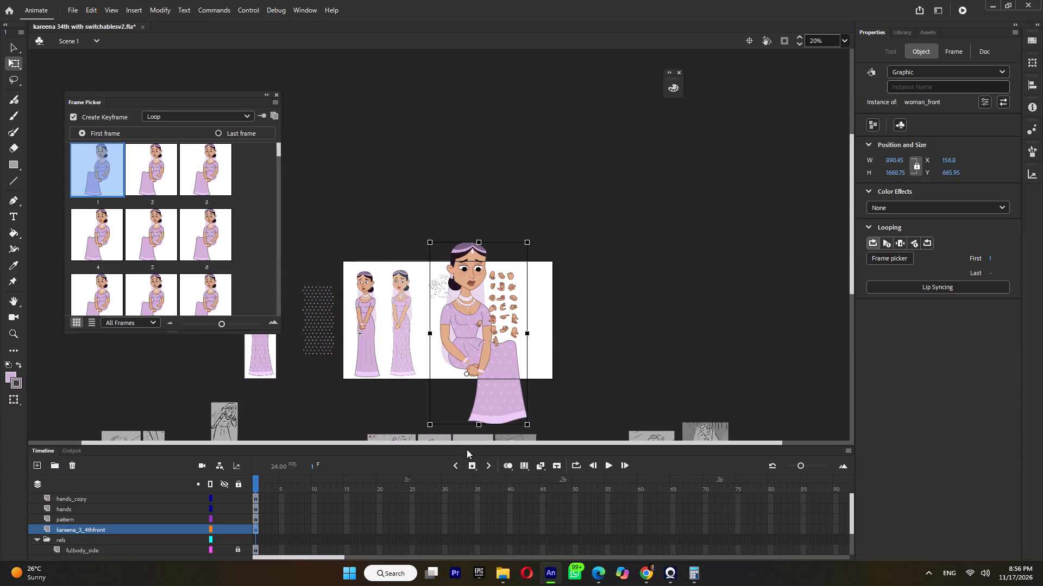
Save the character file and switch the skirt inside the large woman_front to frame 1, the standing skirt.
{"action": "key", "text": "ctrl+s"}
{"action": "triple_click", "coordinate": [510, 397]}
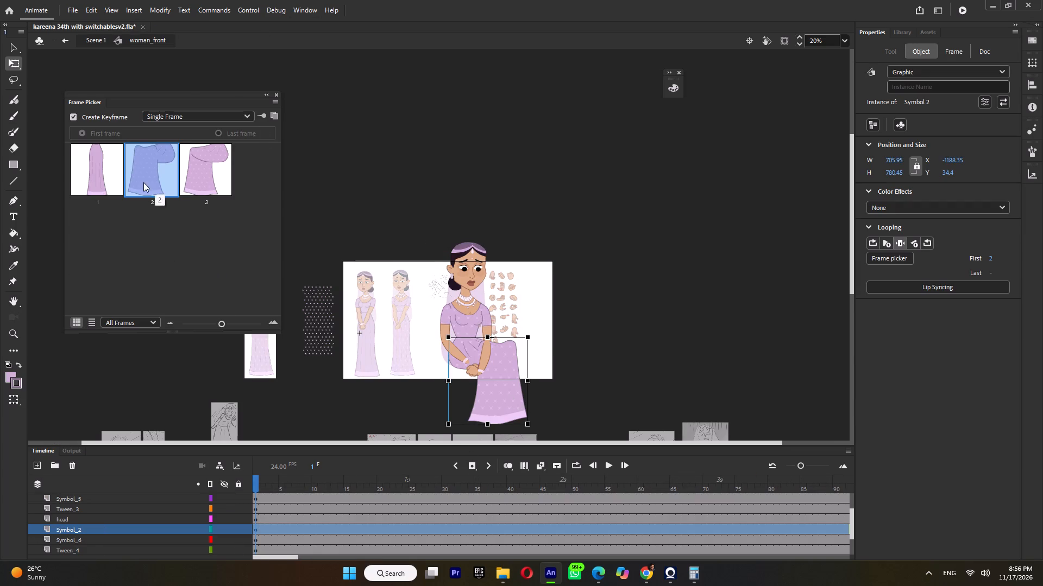
{"action": "left_click", "coordinate": [96, 180]}
{"action": "double_click", "coordinate": [399, 397], "text": "ctrl"}
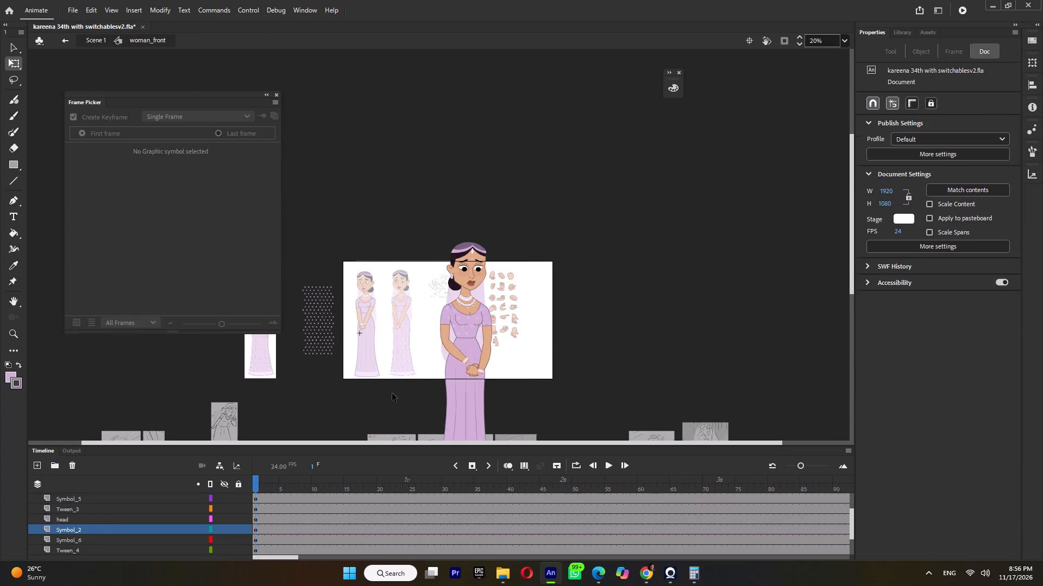
Select the whole star-pattern group beside the stage and copy it.
{"action": "scroll", "coordinate": [353, 377], "scroll_direction": "up", "scroll_amount": 4, "text": "ctrl"}
{"action": "scroll", "coordinate": [376, 336], "scroll_direction": "up", "scroll_amount": 4, "text": "ctrl"}
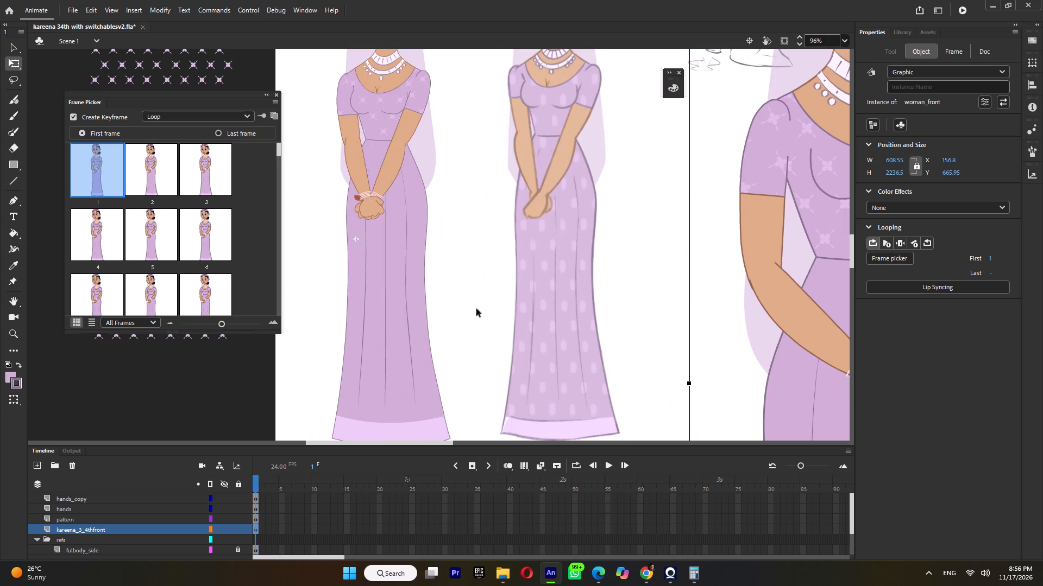
{"action": "scroll", "coordinate": [476, 309], "scroll_direction": "down", "scroll_amount": 4, "text": "ctrl"}
{"action": "triple_click", "coordinate": [336, 284]}
{"action": "left_click", "coordinate": [336, 284]}
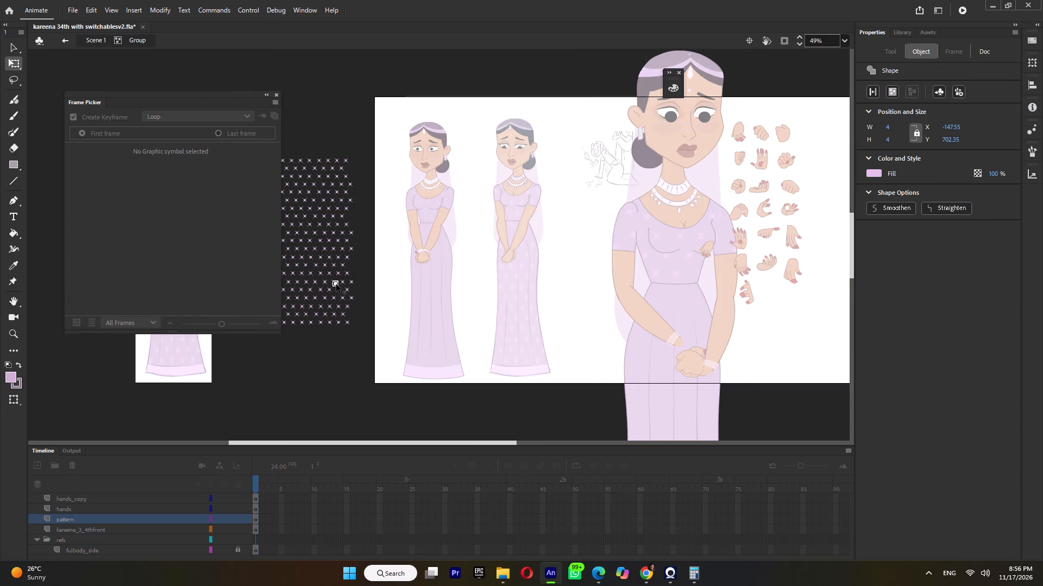
{"action": "double_click", "coordinate": [365, 267]}
{"action": "left_click_drag", "start_coordinate": [366, 135], "coordinate": [201, 420]}
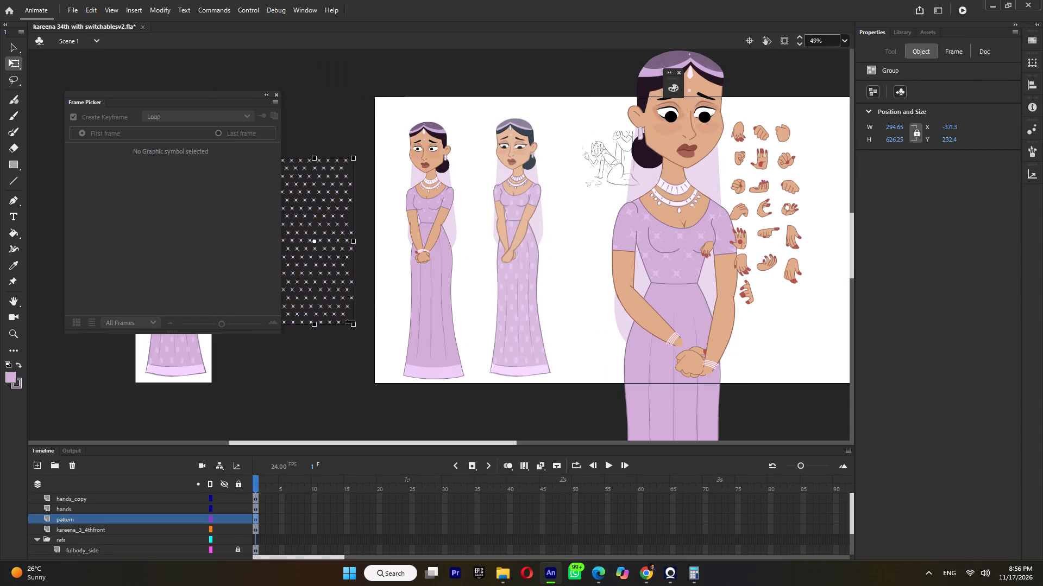
{"action": "left_click", "coordinate": [313, 298]}
{"action": "key", "text": "ctrl+c"}
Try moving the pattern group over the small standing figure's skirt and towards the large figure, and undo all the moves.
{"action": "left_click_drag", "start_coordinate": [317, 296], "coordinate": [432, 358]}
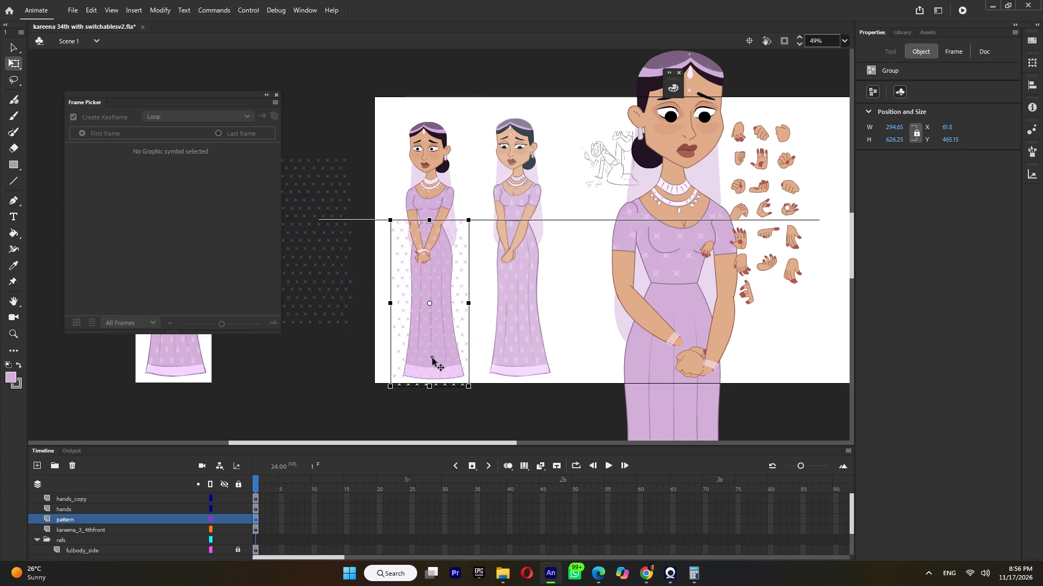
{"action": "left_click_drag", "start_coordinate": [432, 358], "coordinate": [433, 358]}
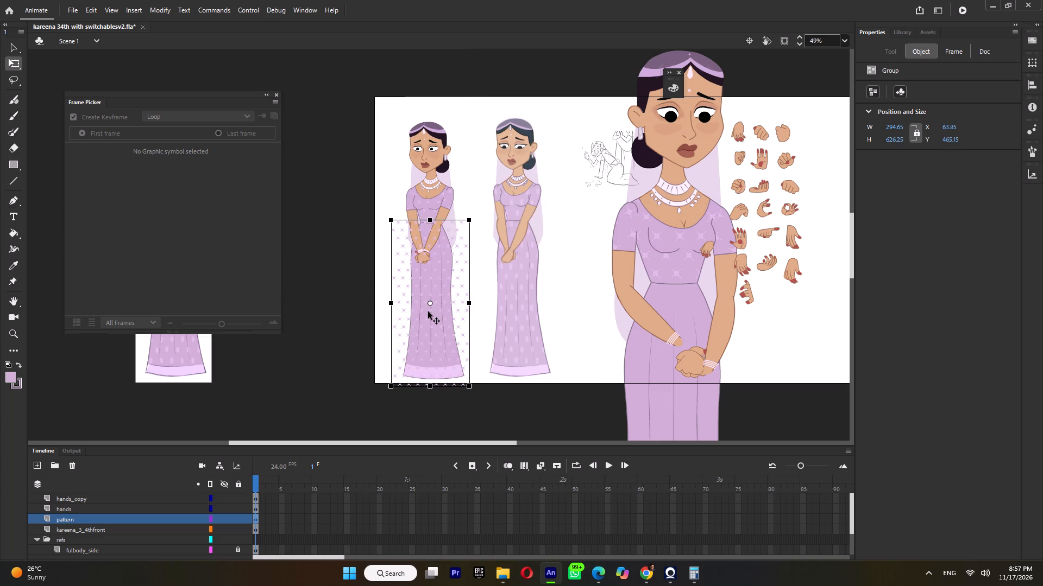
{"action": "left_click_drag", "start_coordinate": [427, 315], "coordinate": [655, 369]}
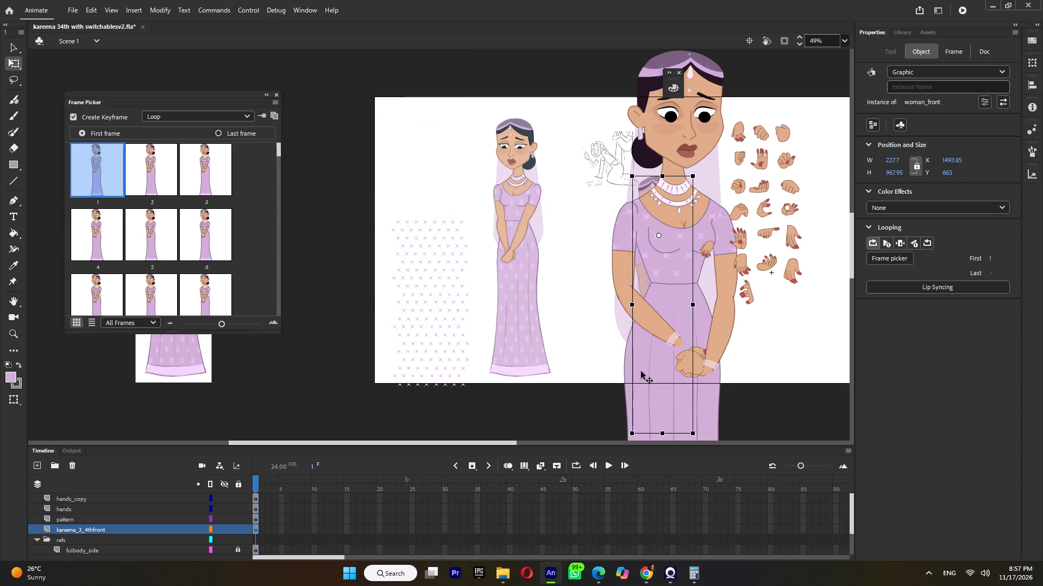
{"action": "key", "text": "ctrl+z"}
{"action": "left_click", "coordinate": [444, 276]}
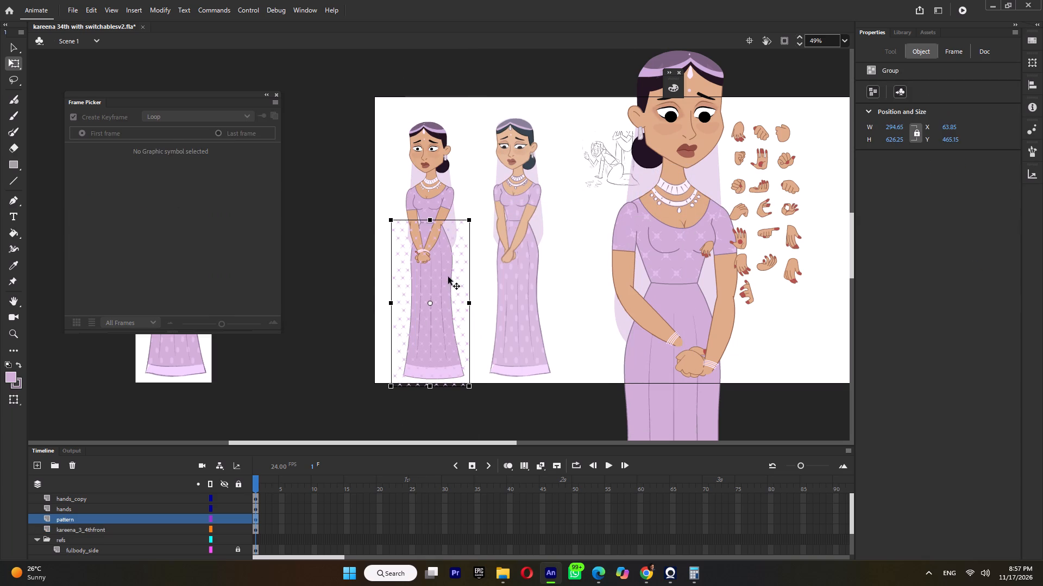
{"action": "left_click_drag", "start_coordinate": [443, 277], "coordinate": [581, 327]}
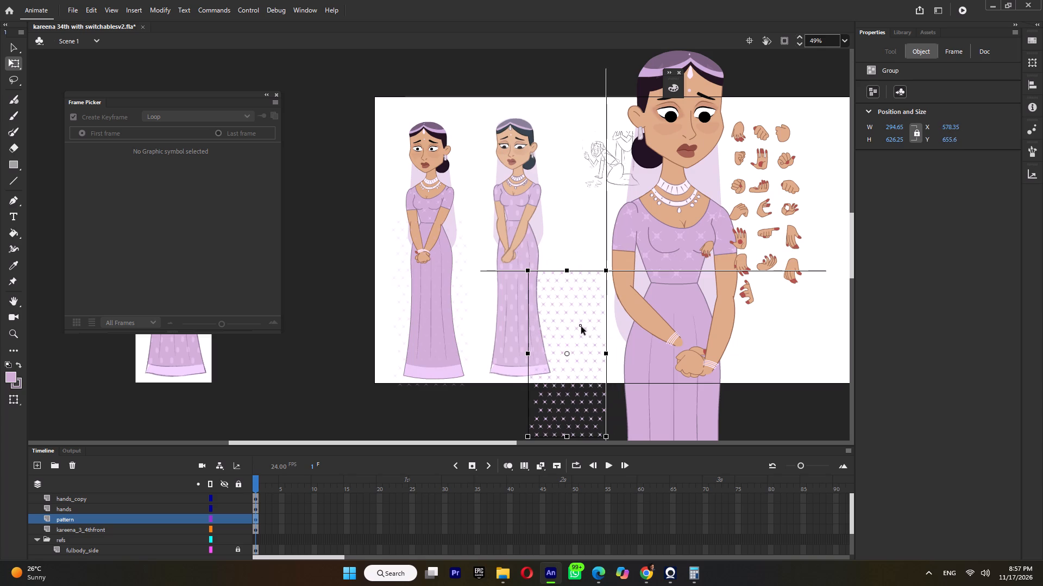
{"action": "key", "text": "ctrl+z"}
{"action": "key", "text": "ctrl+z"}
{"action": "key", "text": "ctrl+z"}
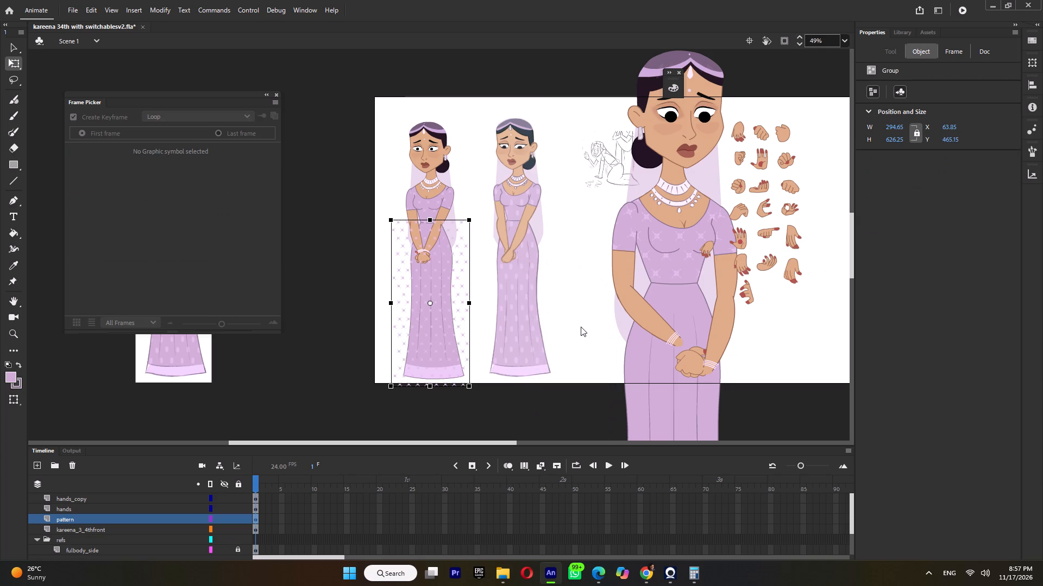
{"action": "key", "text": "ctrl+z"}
Copy the star-pattern group from its original place beside the stage.
{"action": "key", "text": "ctrl+c"}
Enter the large woman_front's skirt symbol and convert the standing skirt group on frame 1 into a graphic symbol.
{"action": "double_click", "coordinate": [663, 416]}
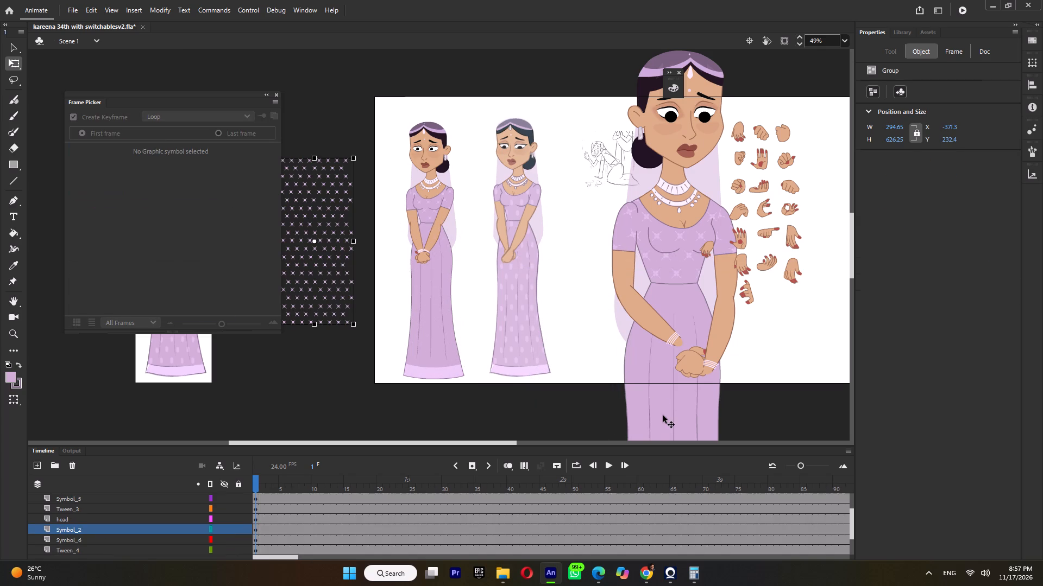
{"action": "left_click", "coordinate": [633, 366]}
{"action": "double_click", "coordinate": [633, 366]}
{"action": "left_click", "coordinate": [633, 366]}
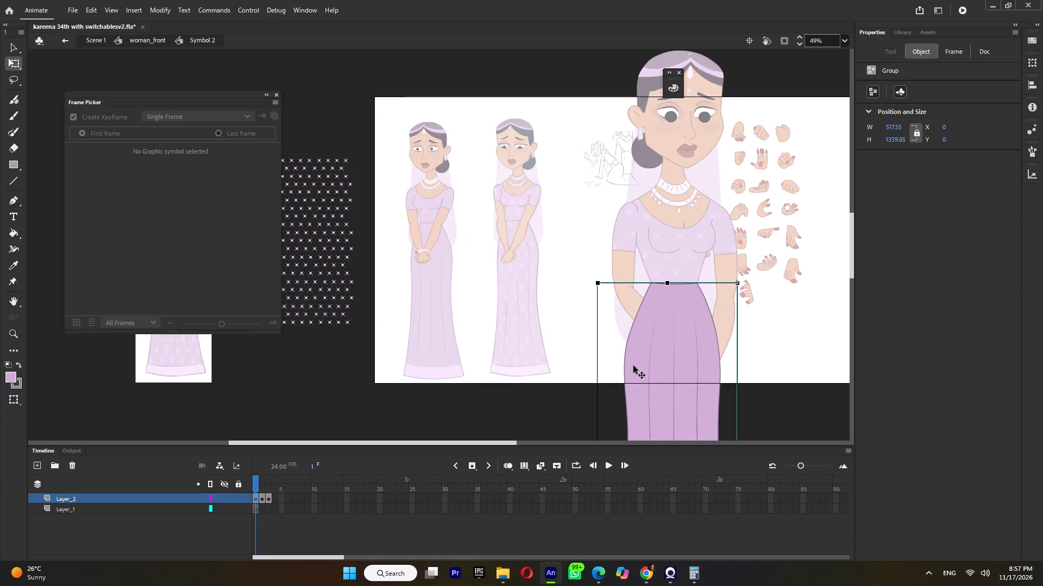
{"action": "double_click", "coordinate": [633, 366]}
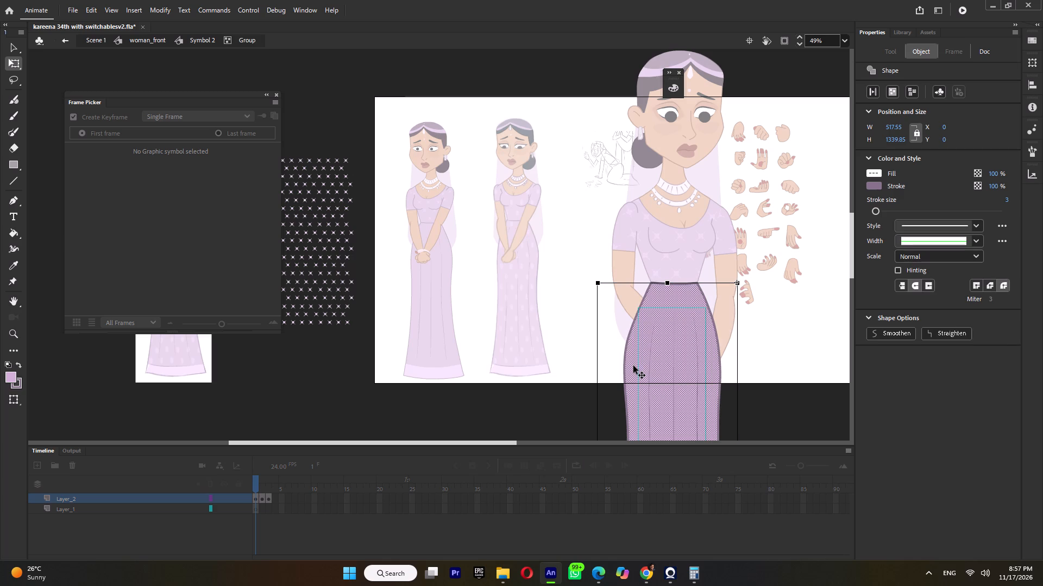
{"action": "double_click", "coordinate": [521, 365]}
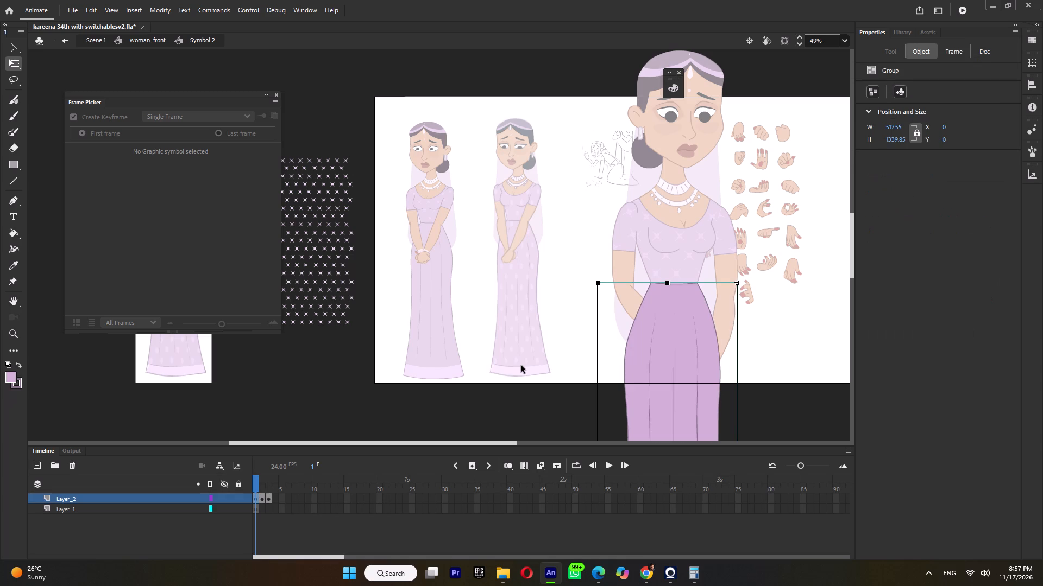
{"action": "key", "text": "F8"}
{"action": "left_click", "coordinate": [573, 138]}
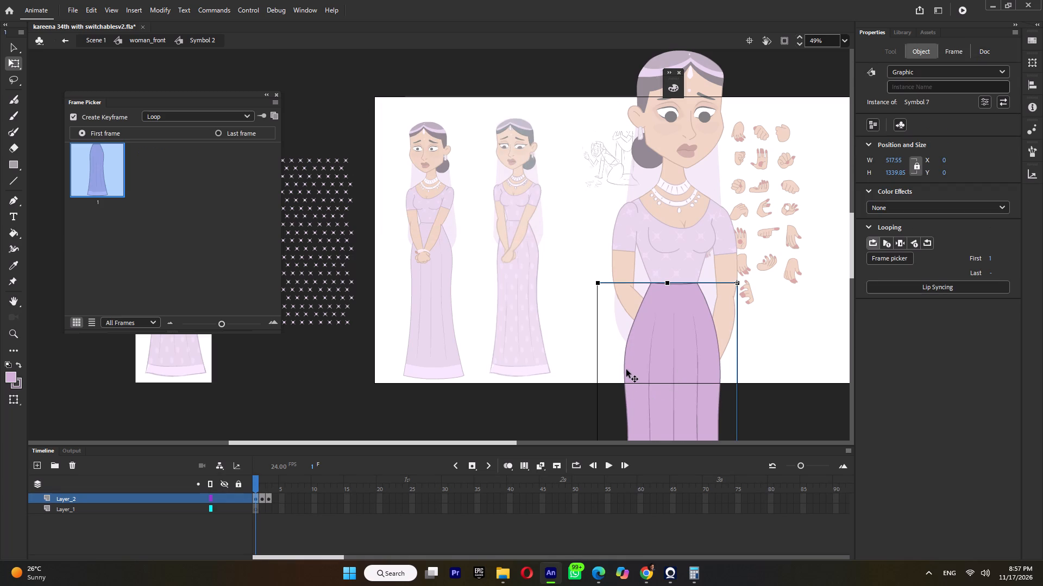
Inside the new skirt symbol, break the skirt group apart and distribute its main lilac fill to a separate layer.
{"action": "double_click", "coordinate": [626, 370]}
{"action": "left_click", "coordinate": [633, 368]}
{"action": "key", "text": "ctrl+b"}
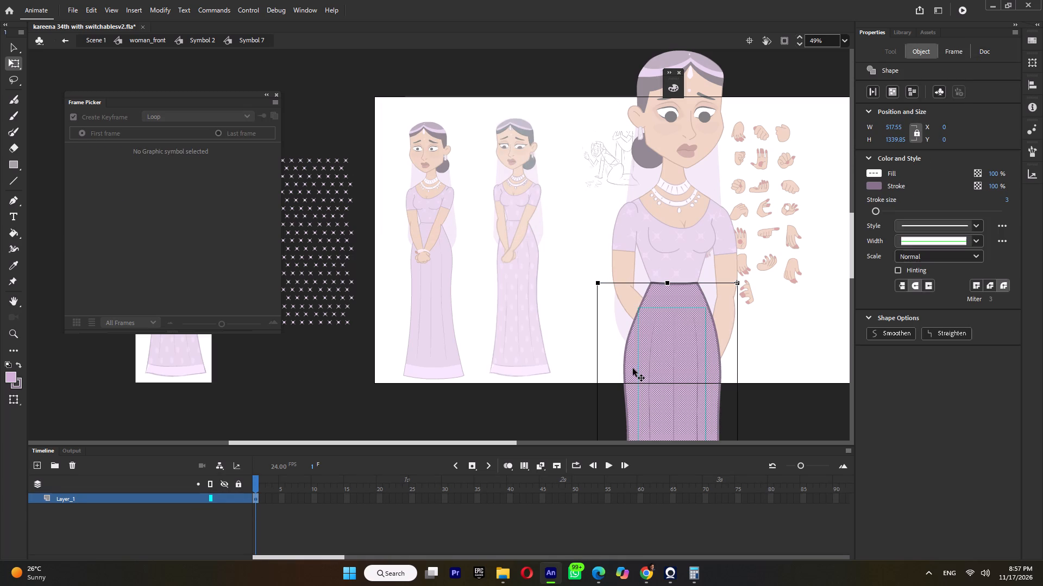
{"action": "scroll", "coordinate": [669, 318], "scroll_direction": "down", "scroll_amount": 4, "text": "ctrl"}
{"action": "left_click", "coordinate": [644, 367]}
{"action": "left_click", "coordinate": [466, 359]}
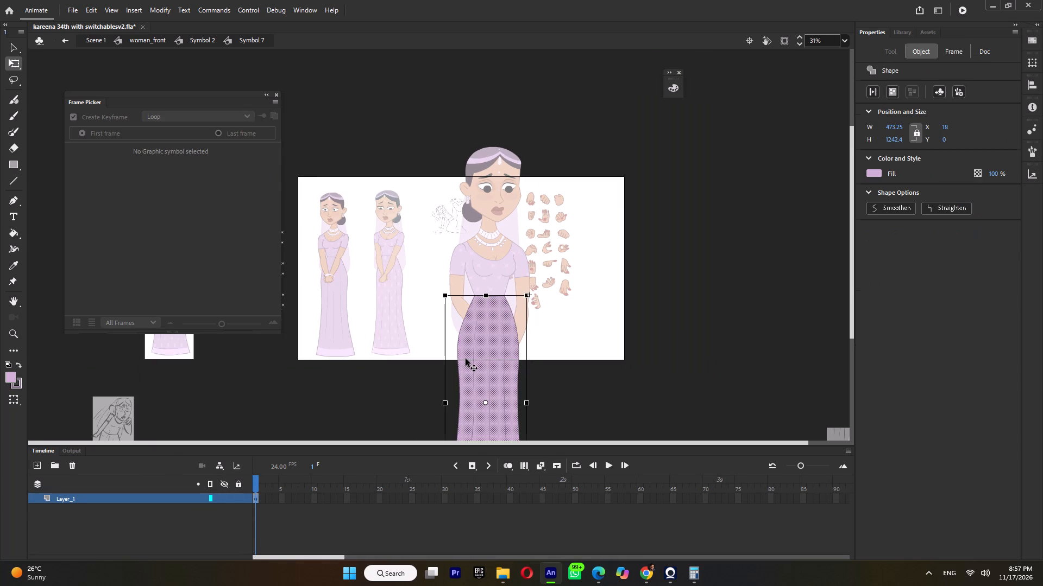
{"action": "key", "text": "ctrl+shift+d"}
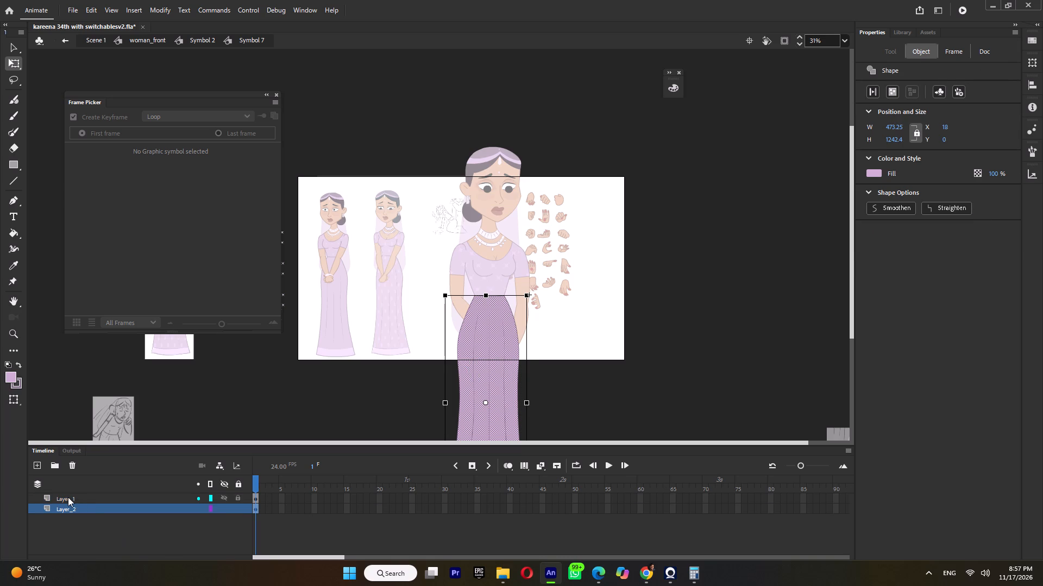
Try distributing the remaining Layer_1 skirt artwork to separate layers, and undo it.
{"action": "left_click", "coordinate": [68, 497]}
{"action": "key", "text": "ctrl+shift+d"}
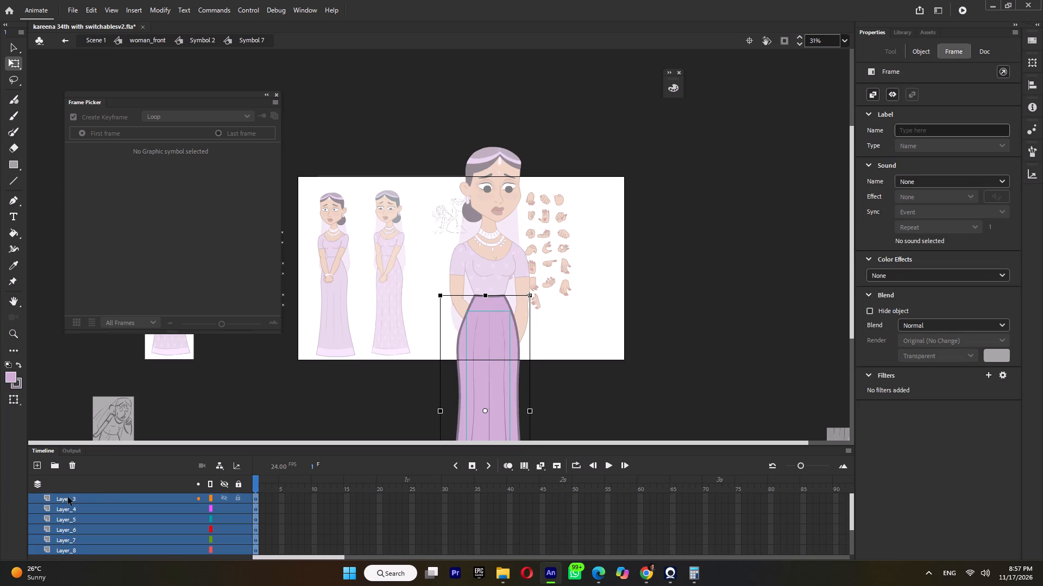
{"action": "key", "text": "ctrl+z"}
Distribute the skirt's fold-line group to its own layer.
{"action": "left_click", "coordinate": [690, 298]}
{"action": "left_click", "coordinate": [491, 330]}
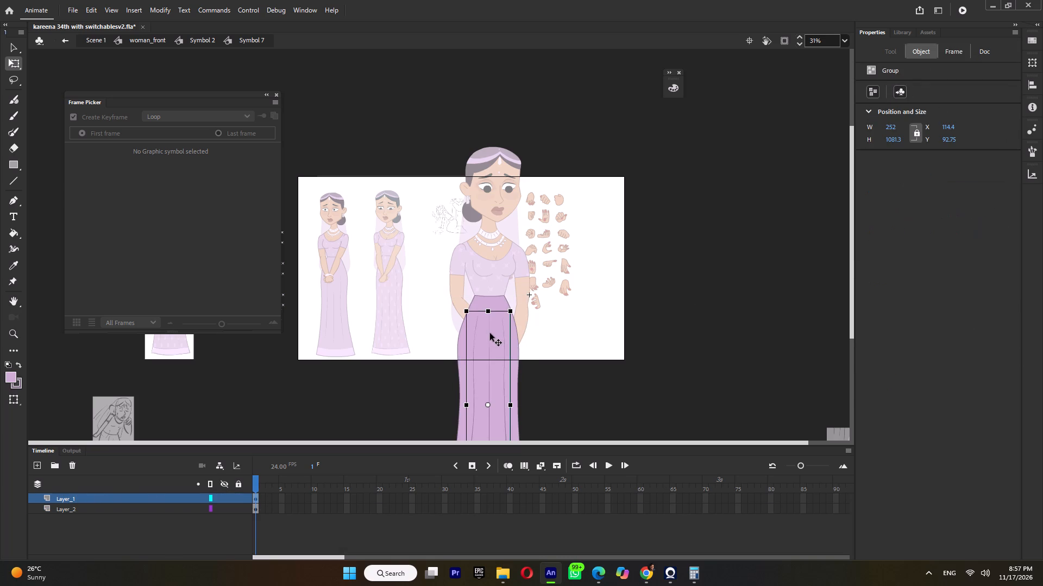
{"action": "key", "text": "ctrl+shift+d"}
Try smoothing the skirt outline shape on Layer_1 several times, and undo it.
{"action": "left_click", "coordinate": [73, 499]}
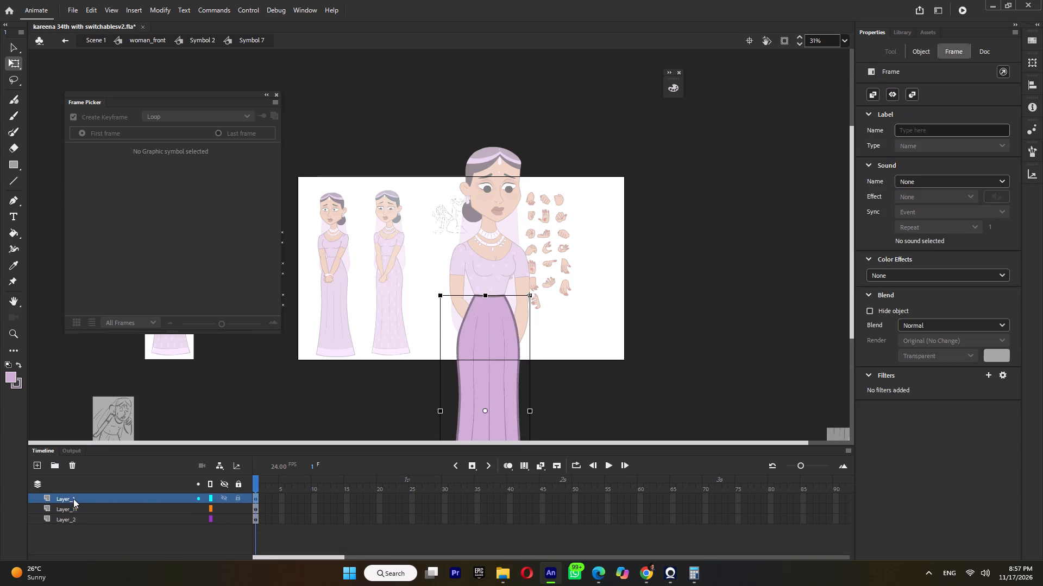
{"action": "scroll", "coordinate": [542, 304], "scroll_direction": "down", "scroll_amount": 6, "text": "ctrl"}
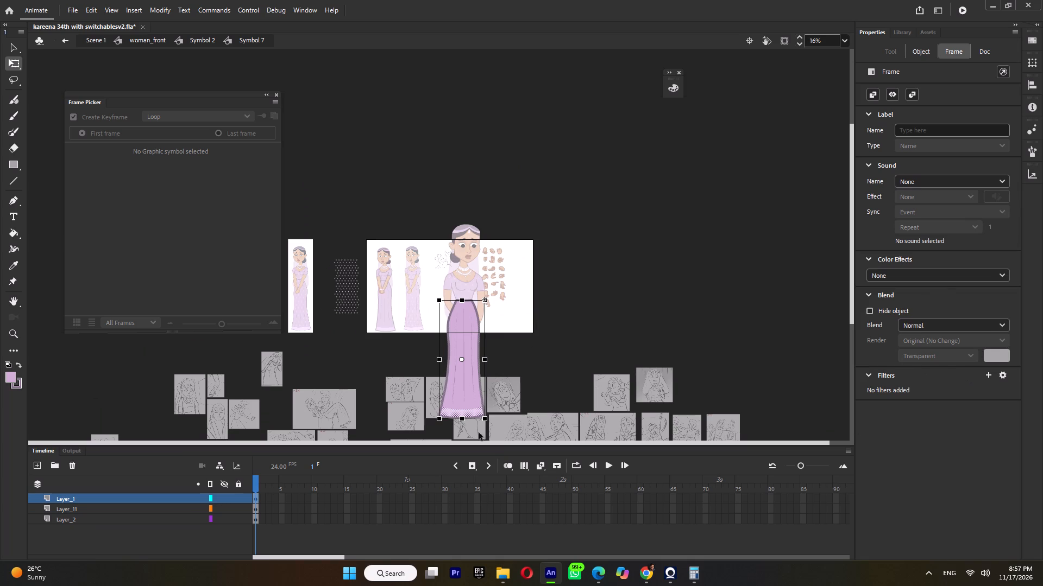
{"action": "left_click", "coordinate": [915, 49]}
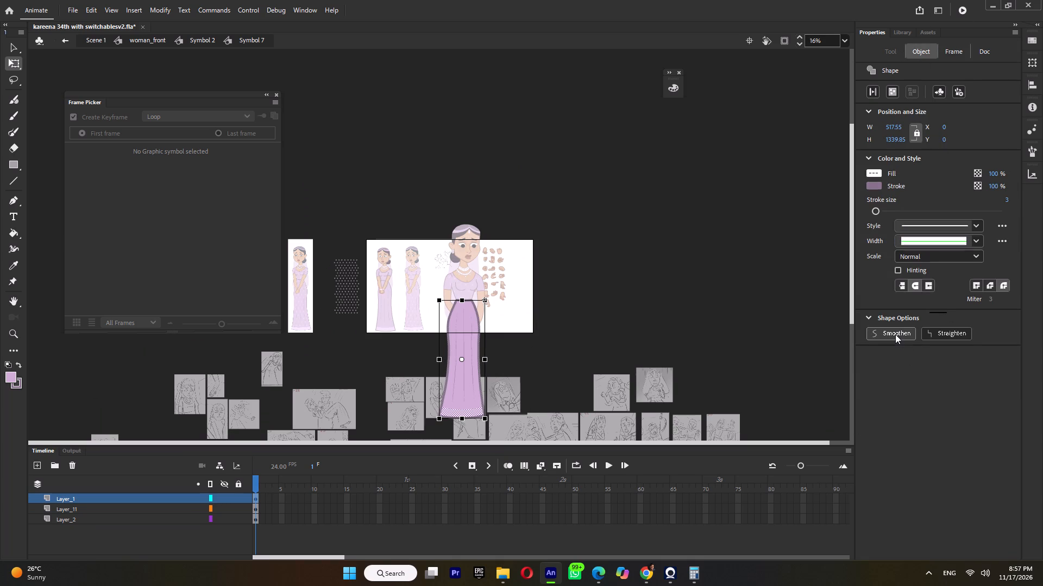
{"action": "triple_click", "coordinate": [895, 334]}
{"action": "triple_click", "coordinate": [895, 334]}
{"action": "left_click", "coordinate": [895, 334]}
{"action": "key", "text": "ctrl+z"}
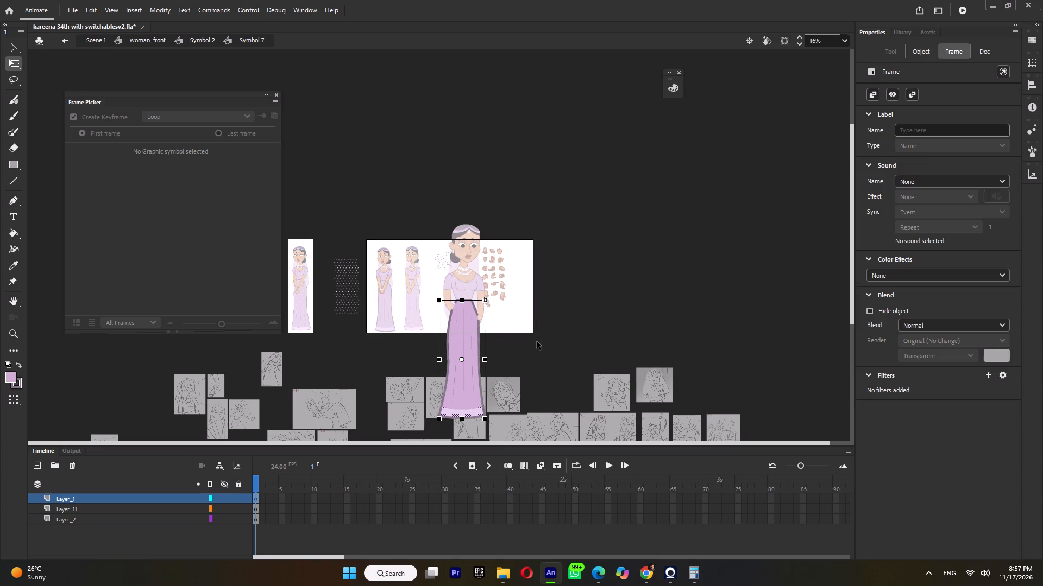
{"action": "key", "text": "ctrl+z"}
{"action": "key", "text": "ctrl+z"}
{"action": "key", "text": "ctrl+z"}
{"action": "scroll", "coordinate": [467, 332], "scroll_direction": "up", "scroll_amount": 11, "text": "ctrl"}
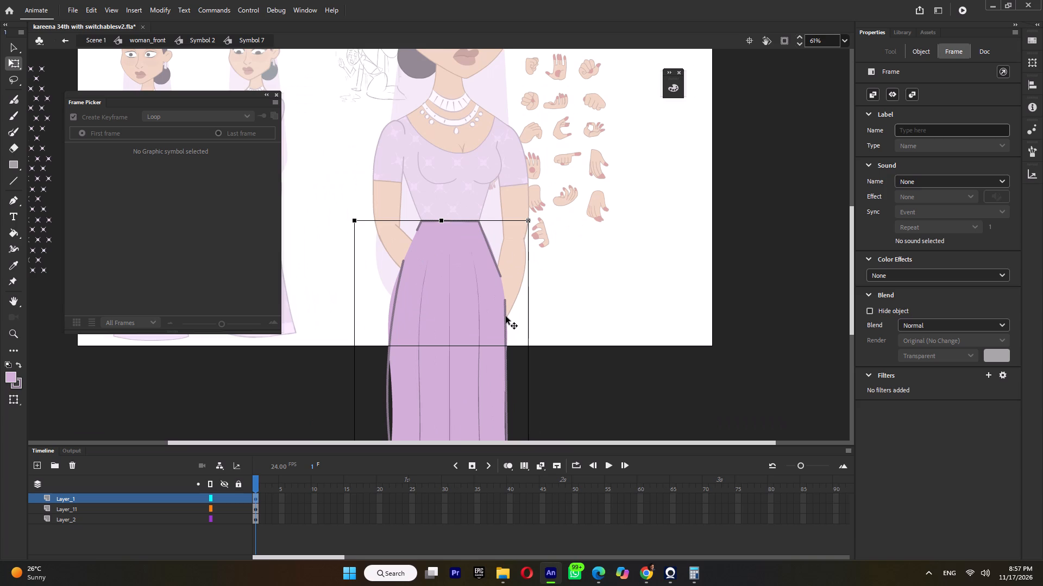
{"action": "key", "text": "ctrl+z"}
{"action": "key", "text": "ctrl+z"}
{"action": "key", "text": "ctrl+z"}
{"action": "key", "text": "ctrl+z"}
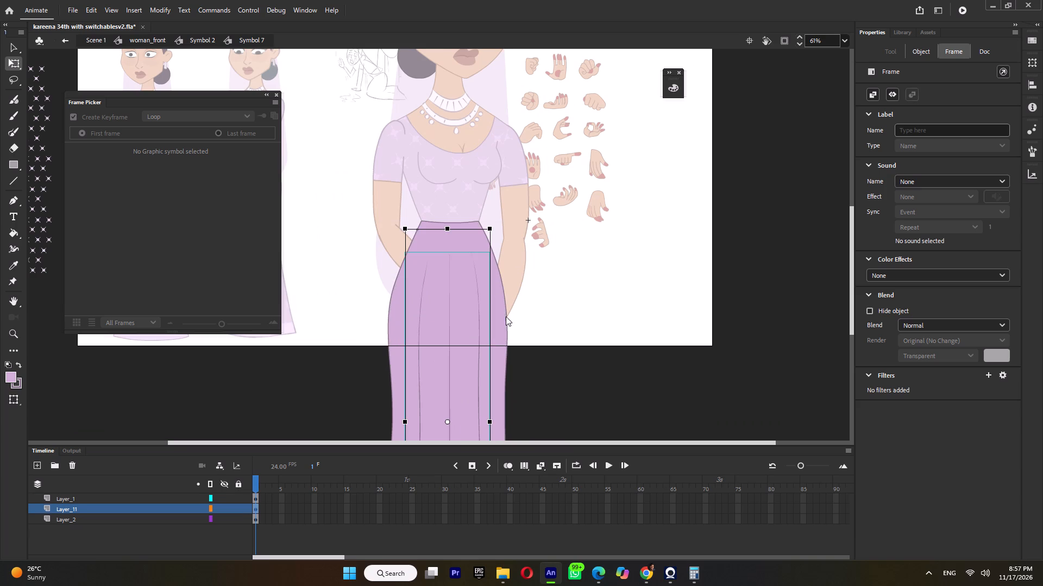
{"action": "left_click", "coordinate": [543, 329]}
Move Layer_1 below Layer_11 in the skirt symbol's layer order.
{"action": "scroll", "coordinate": [530, 234], "scroll_direction": "down", "scroll_amount": 4, "text": "ctrl"}
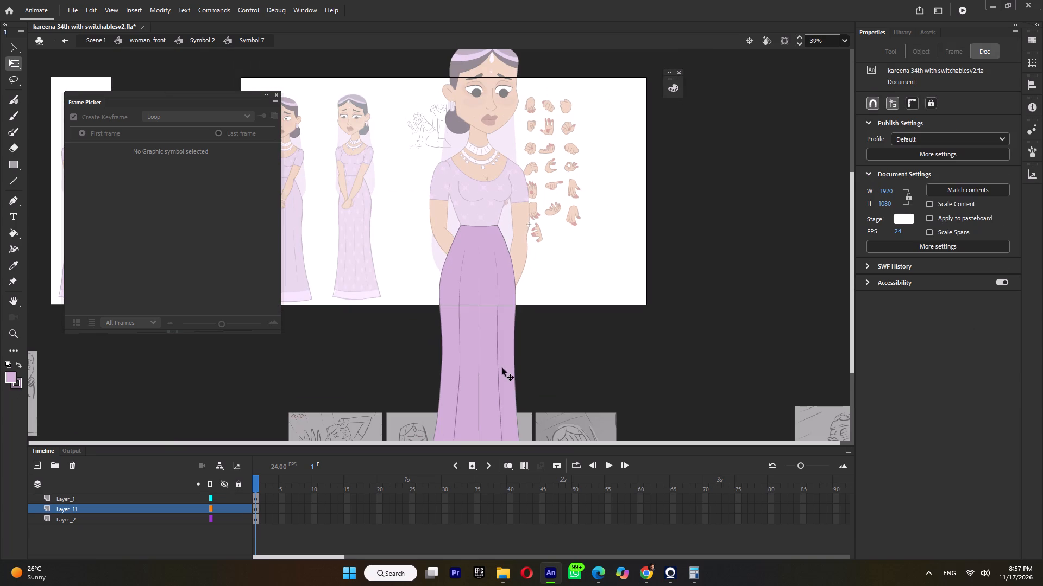
{"action": "left_click", "coordinate": [502, 368]}
{"action": "right_click", "coordinate": [85, 519]}
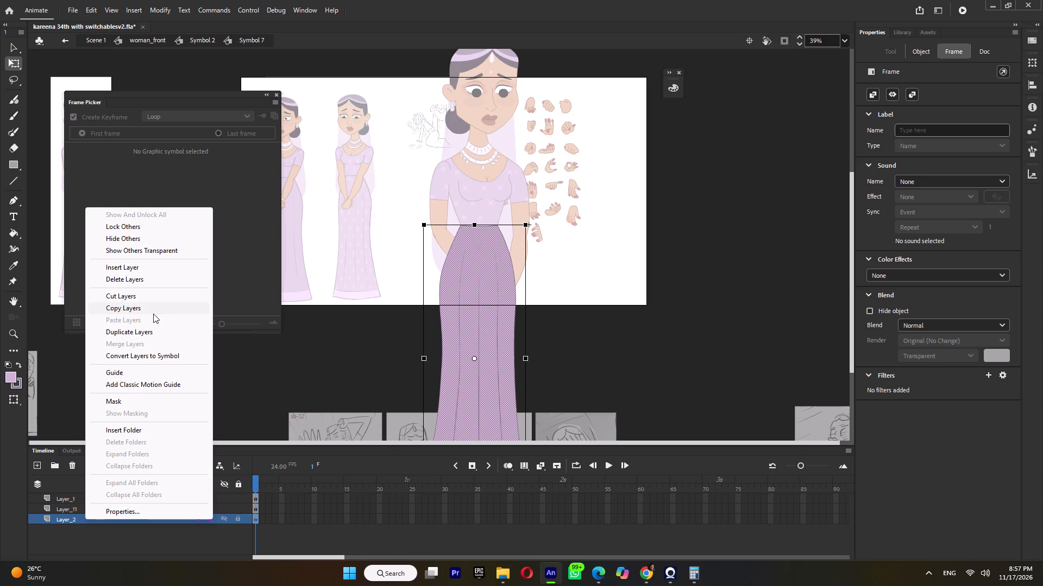
{"action": "left_click", "coordinate": [63, 500]}
{"action": "left_click_drag", "start_coordinate": [68, 498], "coordinate": [68, 513]}
Duplicate the lilac fill layer Layer_2 and place the copy at the bottom of the layer stack.
{"action": "left_click", "coordinate": [73, 519]}
{"action": "right_click", "coordinate": [73, 518]}
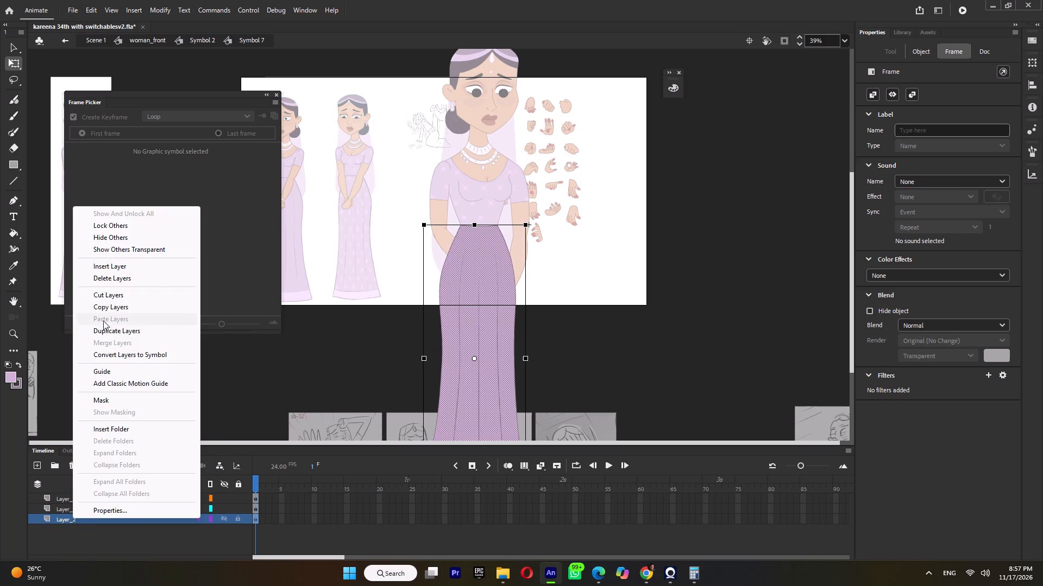
{"action": "left_click", "coordinate": [110, 330]}
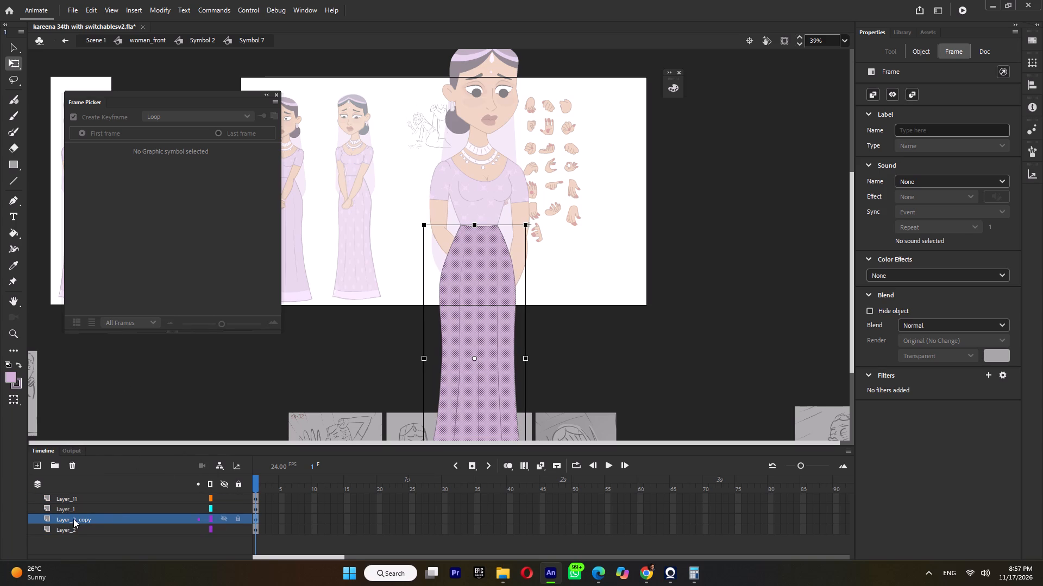
{"action": "left_click_drag", "start_coordinate": [73, 519], "coordinate": [71, 536]}
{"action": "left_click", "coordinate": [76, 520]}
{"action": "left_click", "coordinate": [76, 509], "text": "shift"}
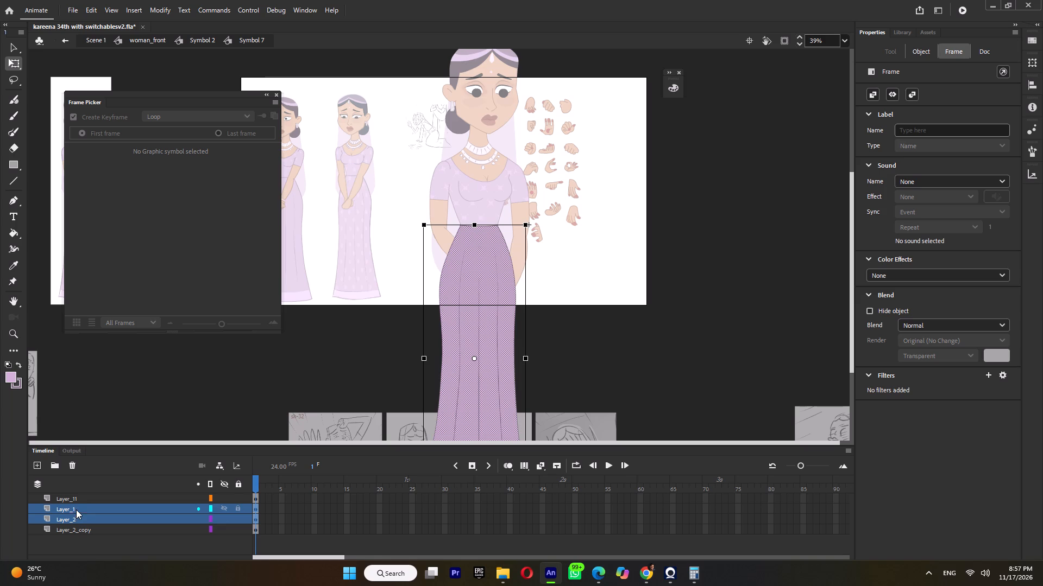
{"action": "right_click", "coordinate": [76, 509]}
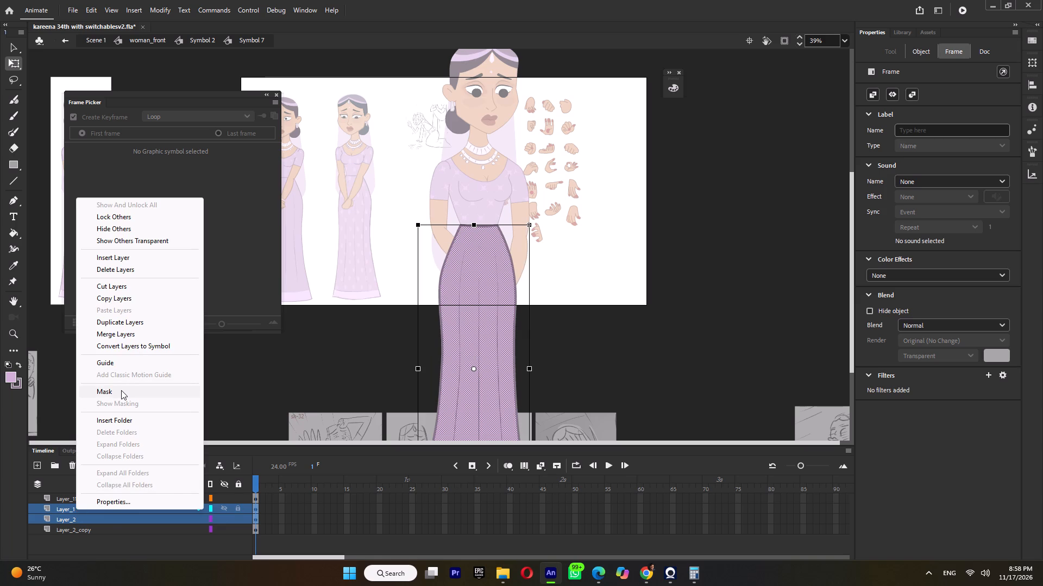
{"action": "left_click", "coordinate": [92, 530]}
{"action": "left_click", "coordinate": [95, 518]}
Add a new layer directly above Layer_2_copy and paste the star pattern in the center.
{"action": "left_click", "coordinate": [92, 527]}
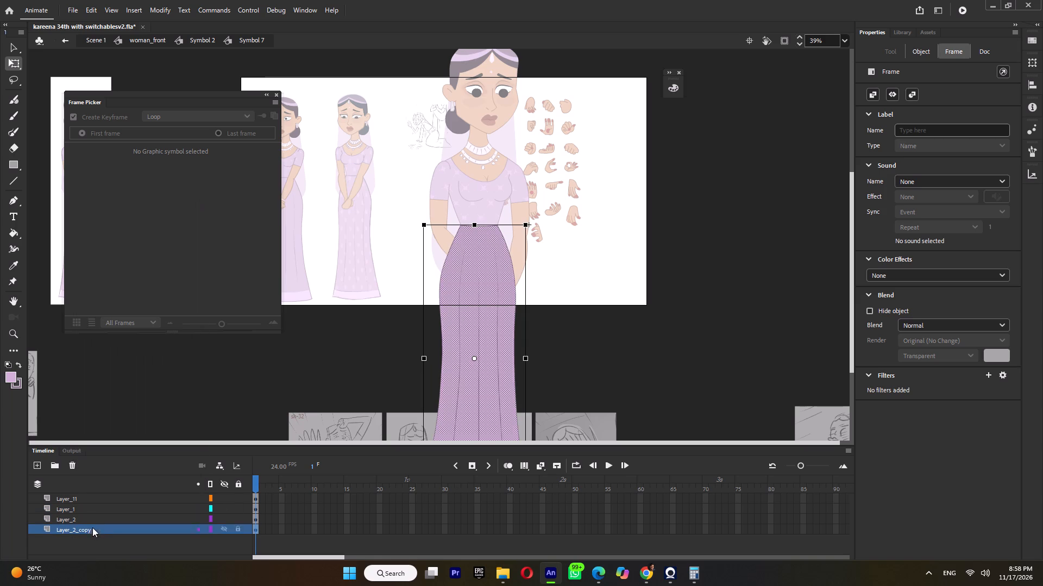
{"action": "left_click", "coordinate": [39, 465]}
{"action": "right_click", "coordinate": [375, 336]}
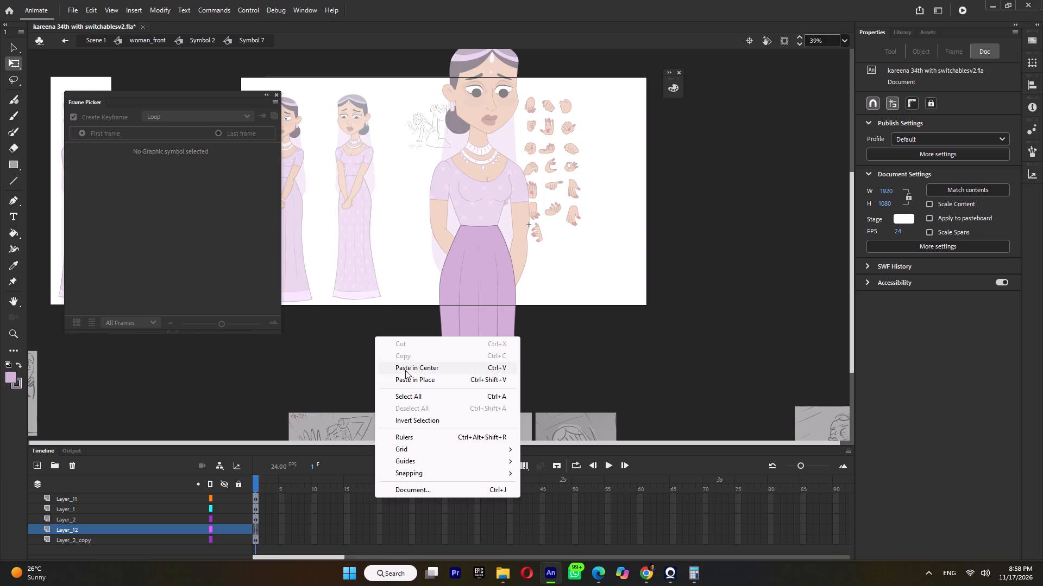
{"action": "left_click", "coordinate": [406, 368]}
Enlarge the pasted star pattern to about 691 by 1468 px.
{"action": "scroll", "coordinate": [485, 181], "scroll_direction": "up", "scroll_amount": 2, "text": "ctrl"}
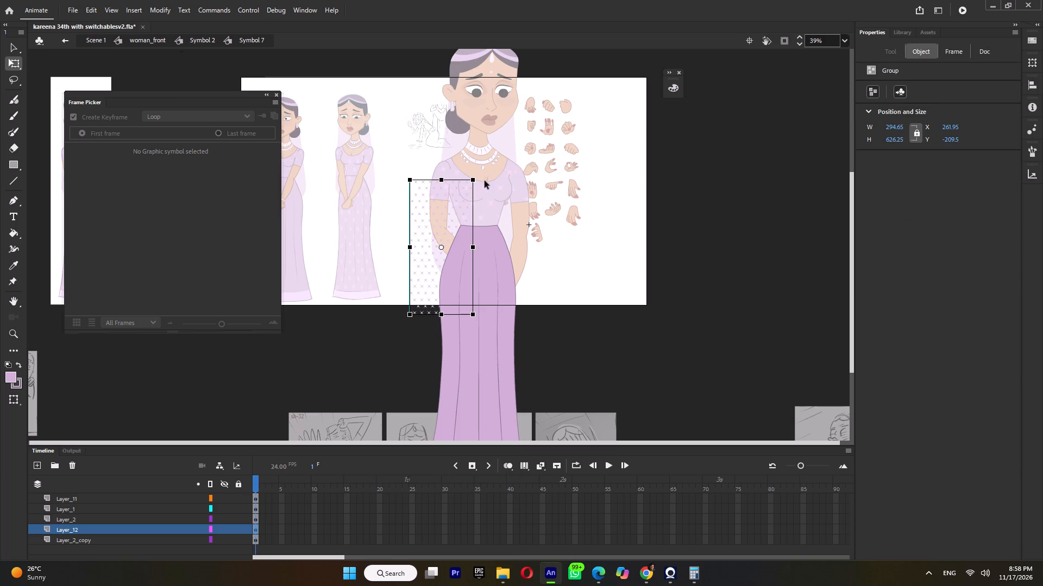
{"action": "scroll", "coordinate": [485, 181], "scroll_direction": "up", "scroll_amount": 2, "text": "ctrl"}
{"action": "scroll", "coordinate": [453, 219], "scroll_direction": "up", "scroll_amount": 2, "text": "ctrl"}
{"action": "left_click_drag", "start_coordinate": [469, 163], "coordinate": [519, 111], "text": "shift"}
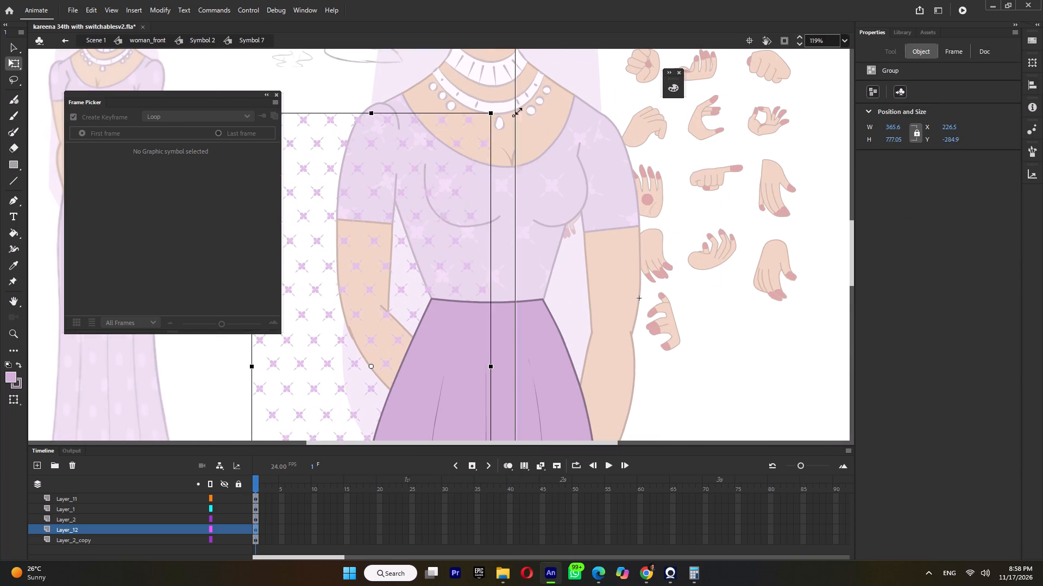
{"action": "left_click_drag", "start_coordinate": [519, 111], "coordinate": [563, 56], "text": "shift"}
{"action": "scroll", "coordinate": [479, 283], "scroll_direction": "down", "scroll_amount": 2, "text": "ctrl"}
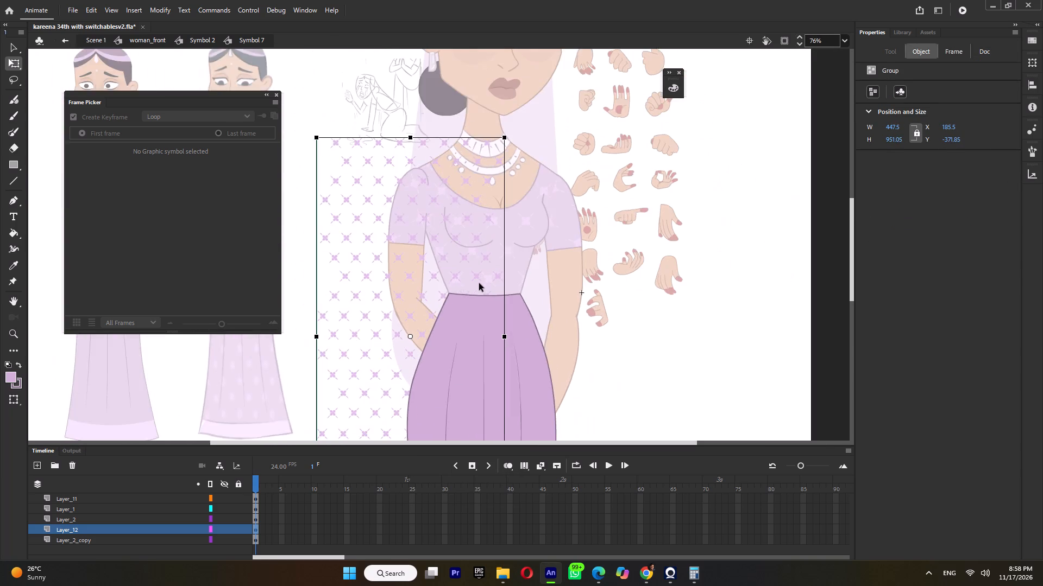
{"action": "scroll", "coordinate": [480, 283], "scroll_direction": "down", "scroll_amount": 3, "text": "ctrl"}
{"action": "left_click_drag", "start_coordinate": [488, 209], "coordinate": [554, 148], "text": "shift"}
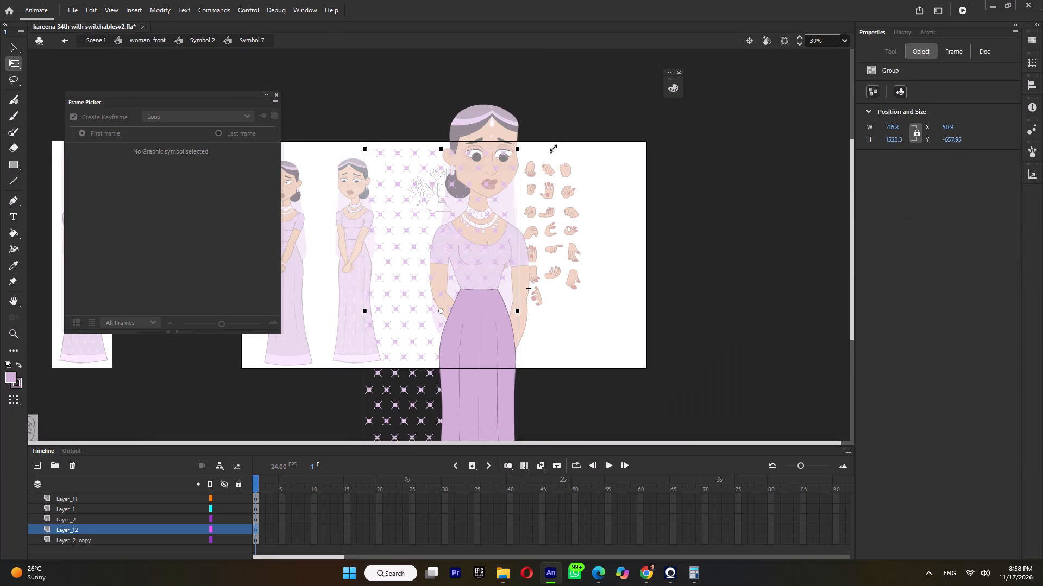
{"action": "left_click_drag", "start_coordinate": [554, 148], "coordinate": [546, 154], "text": "shift"}
Move the star pattern over the full length of the skirt, at about X -110, Y -33.
{"action": "scroll", "coordinate": [479, 248], "scroll_direction": "up", "scroll_amount": 8, "text": "ctrl"}
{"action": "left_click_drag", "start_coordinate": [462, 249], "coordinate": [455, 261]}
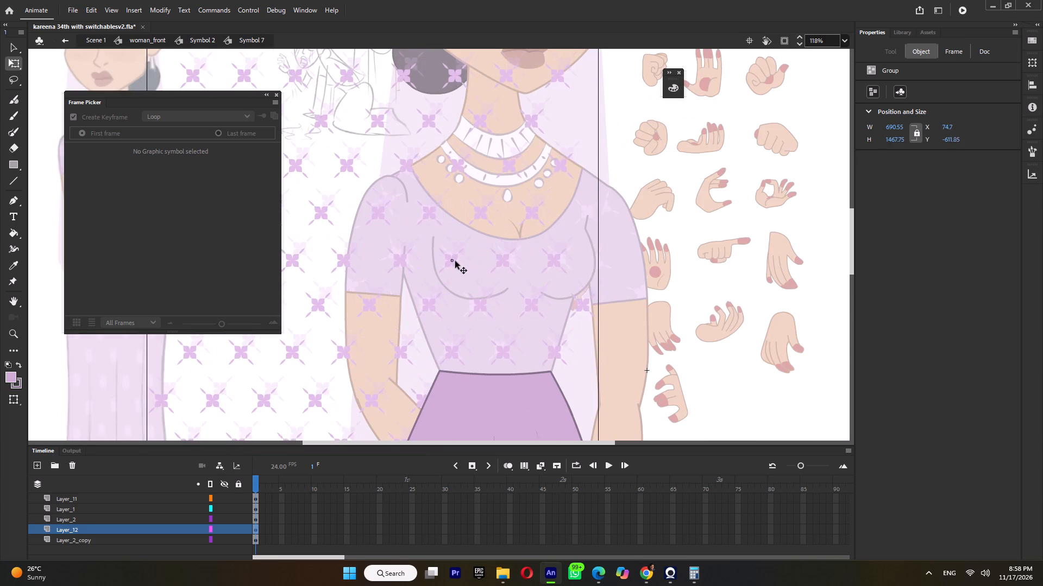
{"action": "left_click_drag", "start_coordinate": [455, 261], "coordinate": [456, 258]}
{"action": "scroll", "coordinate": [457, 256], "scroll_direction": "down", "scroll_amount": 6, "text": "ctrl"}
{"action": "left_click_drag", "start_coordinate": [456, 257], "coordinate": [521, 441]}
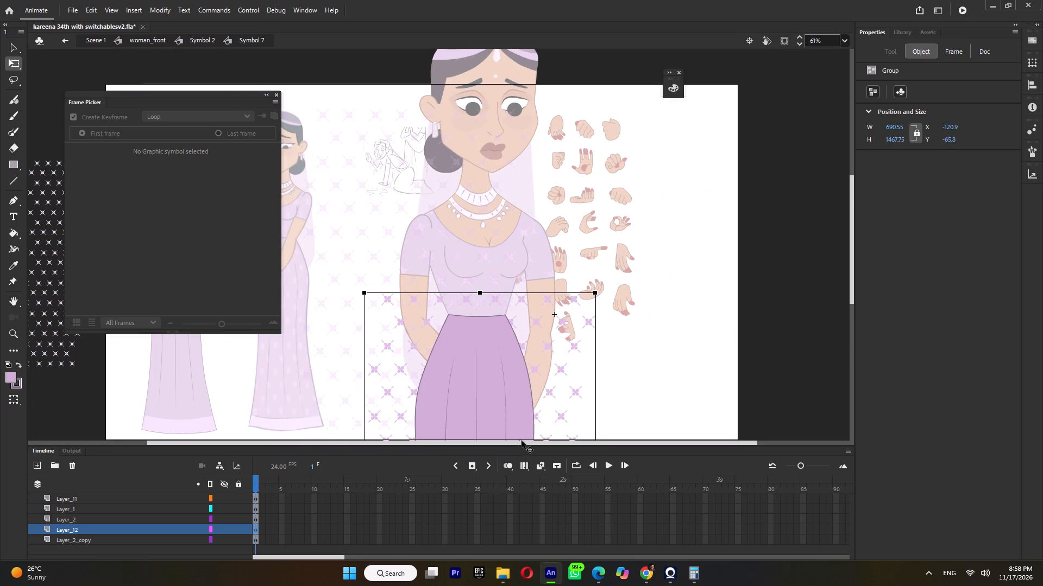
{"action": "left_click_drag", "start_coordinate": [521, 441], "coordinate": [518, 451]}
{"action": "scroll", "coordinate": [487, 294], "scroll_direction": "down", "scroll_amount": 5, "text": "ctrl"}
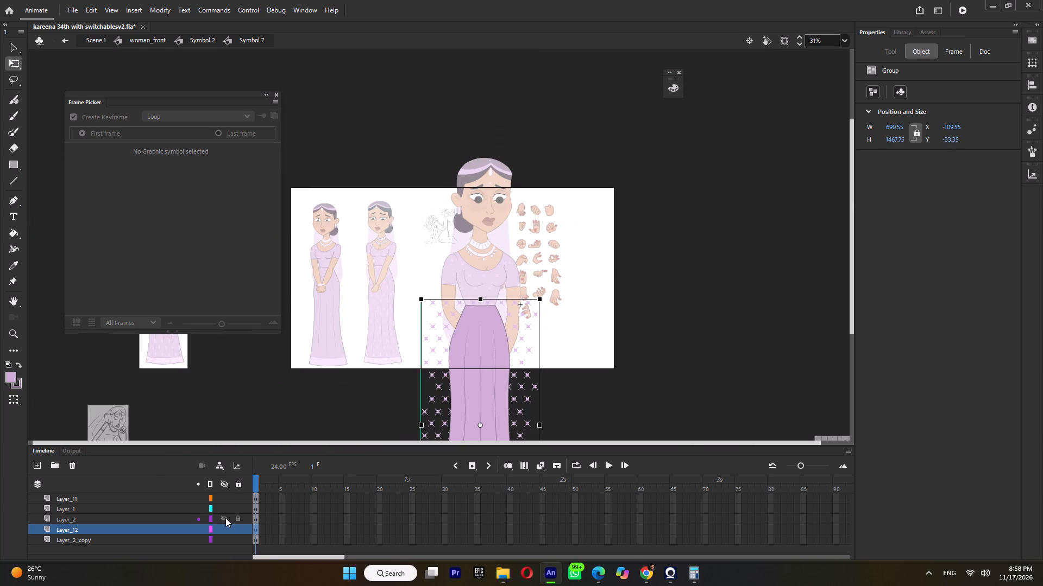
Hide Layer_2 to check the stars against the skirt, and turn Layer_2 into a mask over the star pattern layer.
{"action": "left_click", "coordinate": [225, 518]}
{"action": "scroll", "coordinate": [604, 266], "scroll_direction": "down", "scroll_amount": 3, "text": "ctrl"}
{"action": "scroll", "coordinate": [474, 370], "scroll_direction": "up", "scroll_amount": 4, "text": "ctrl"}
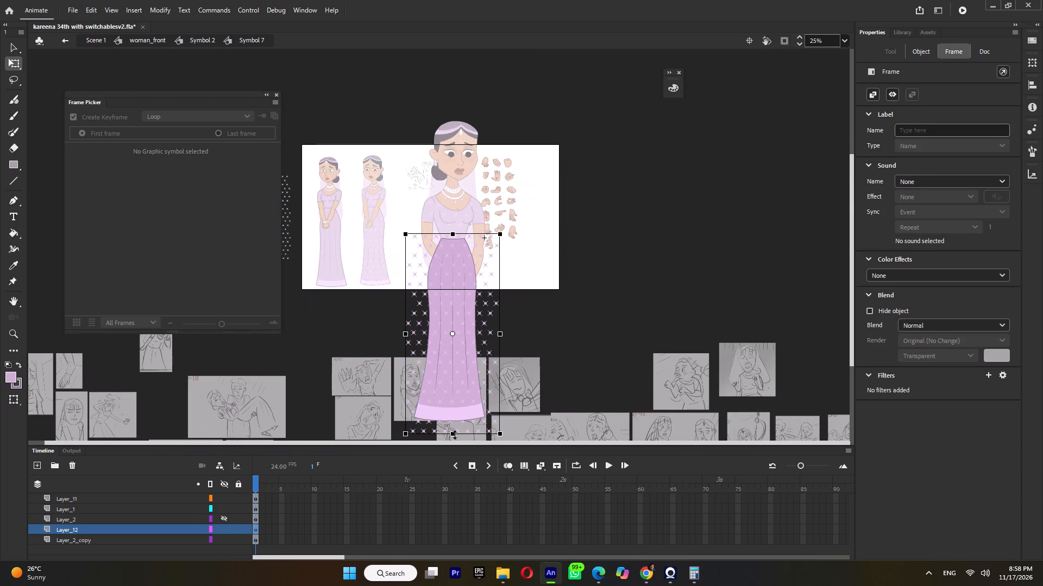
{"action": "scroll", "coordinate": [458, 414], "scroll_direction": "up", "scroll_amount": 9, "text": "ctrl"}
{"action": "scroll", "coordinate": [493, 374], "scroll_direction": "down", "scroll_amount": 2, "text": "ctrl"}
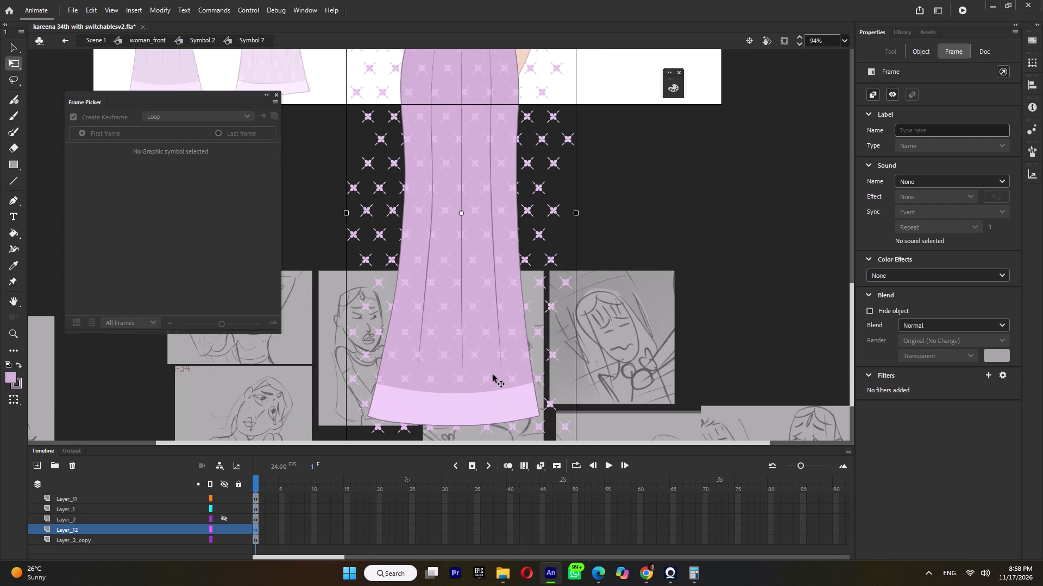
{"action": "scroll", "coordinate": [492, 378], "scroll_direction": "down", "scroll_amount": 4, "text": "ctrl"}
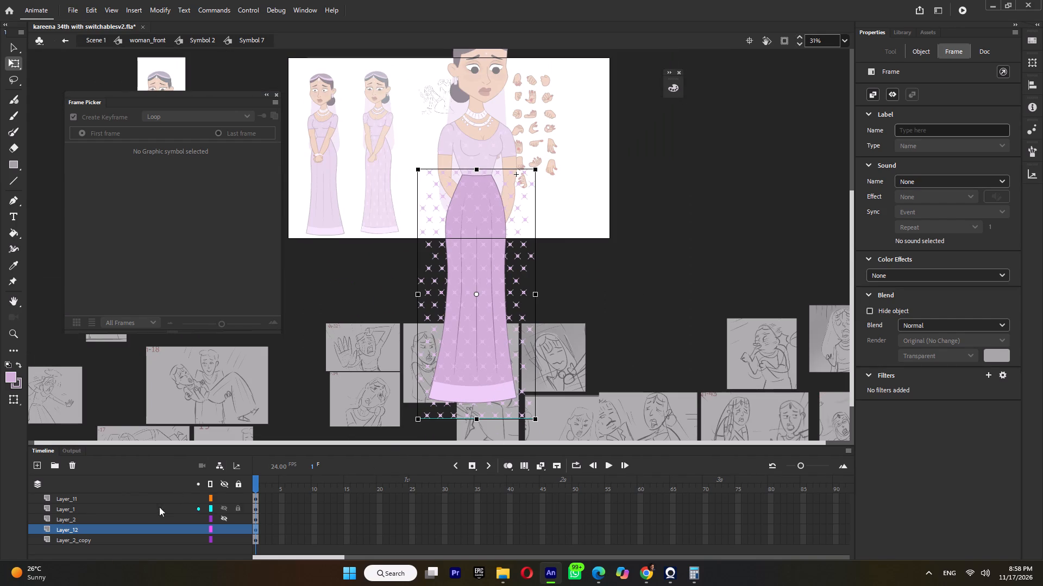
{"action": "left_click", "coordinate": [72, 520]}
{"action": "right_click", "coordinate": [72, 520]}
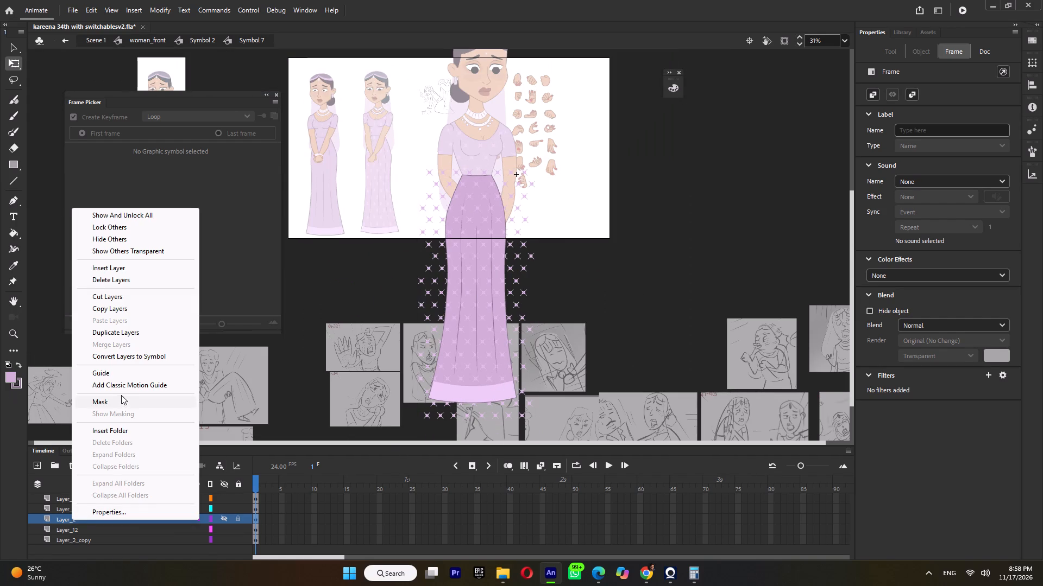
{"action": "left_click", "coordinate": [118, 399]}
Exit the nested skirt symbols back to Scene 1 and save the document.
{"action": "double_click", "coordinate": [711, 260], "text": "ctrl"}
{"action": "double_click", "coordinate": [619, 285], "text": "ctrl"}
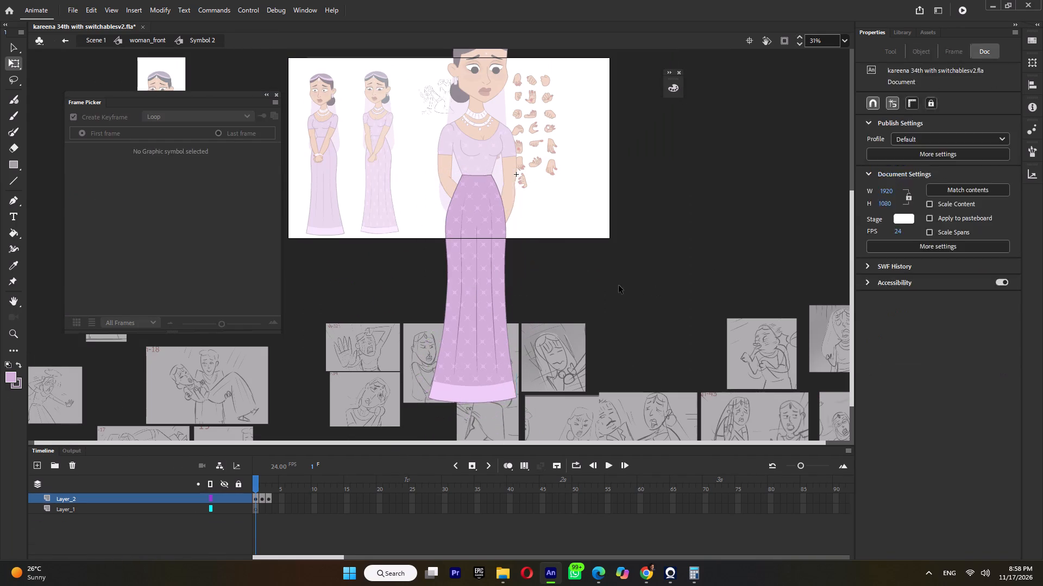
{"action": "scroll", "coordinate": [491, 317], "scroll_direction": "up", "scroll_amount": 6, "text": "ctrl"}
{"action": "scroll", "coordinate": [491, 316], "scroll_direction": "down", "scroll_amount": 6, "text": "ctrl"}
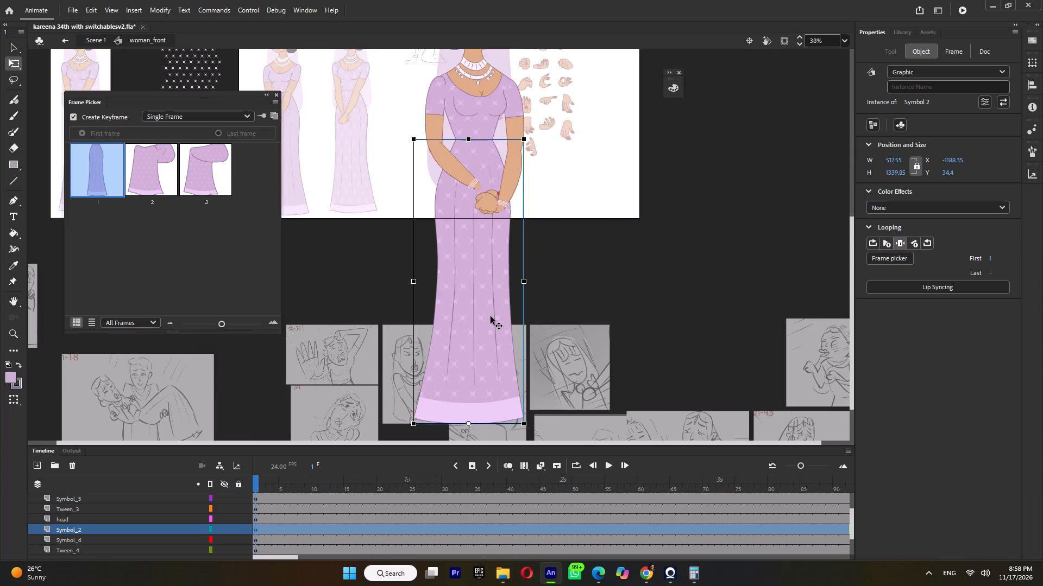
{"action": "scroll", "coordinate": [491, 316], "scroll_direction": "down", "scroll_amount": 5, "text": "ctrl"}
{"action": "key", "text": "ctrl+s"}
{"action": "double_click", "coordinate": [570, 300]}
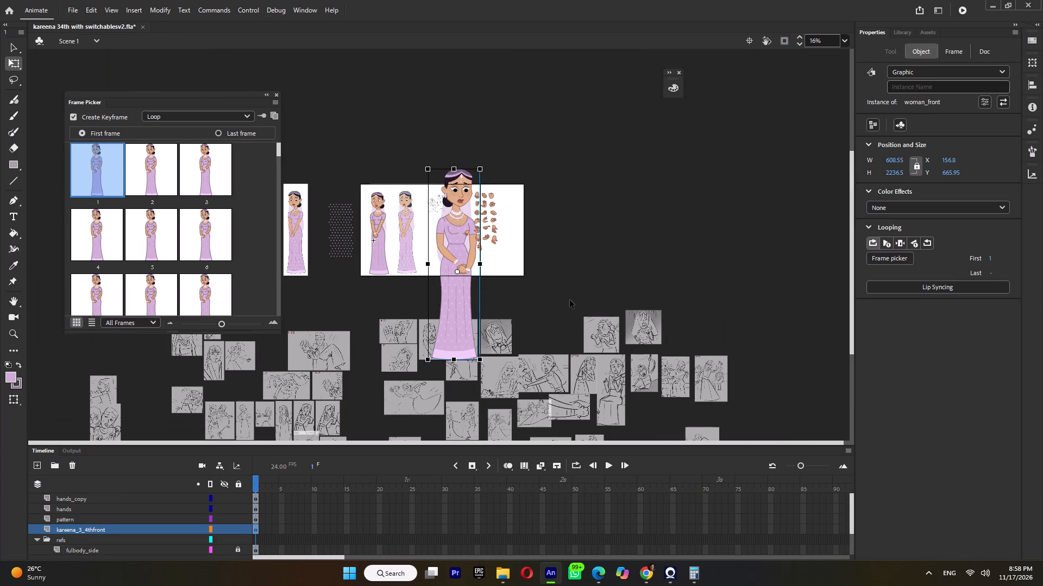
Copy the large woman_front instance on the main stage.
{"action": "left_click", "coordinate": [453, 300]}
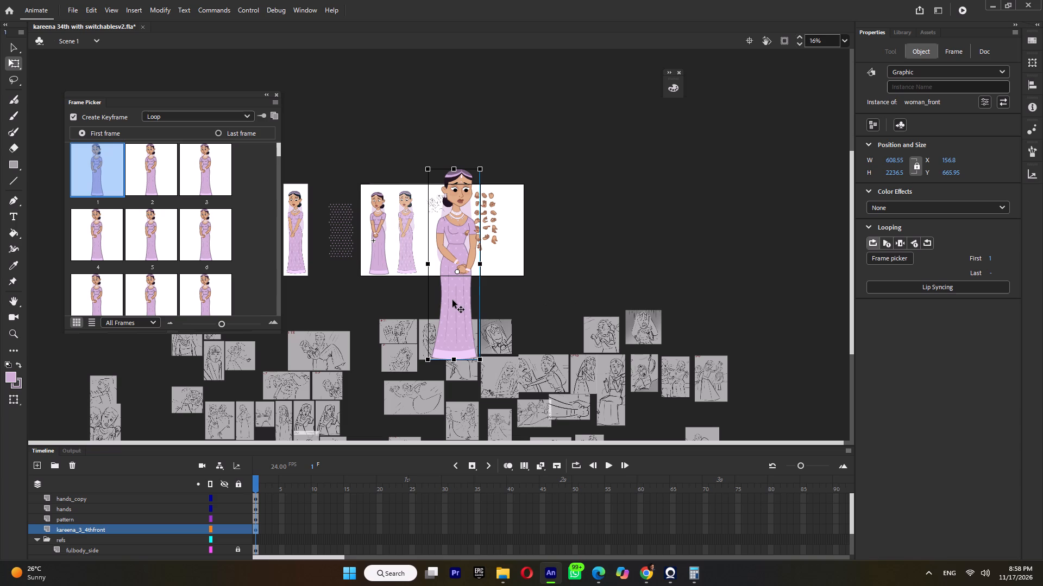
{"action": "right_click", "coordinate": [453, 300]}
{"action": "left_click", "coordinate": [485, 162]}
Enter woman_front's skirt symbol and copy the star-patterned standing skirt symbol on frame 1.
{"action": "triple_click", "coordinate": [452, 329]}
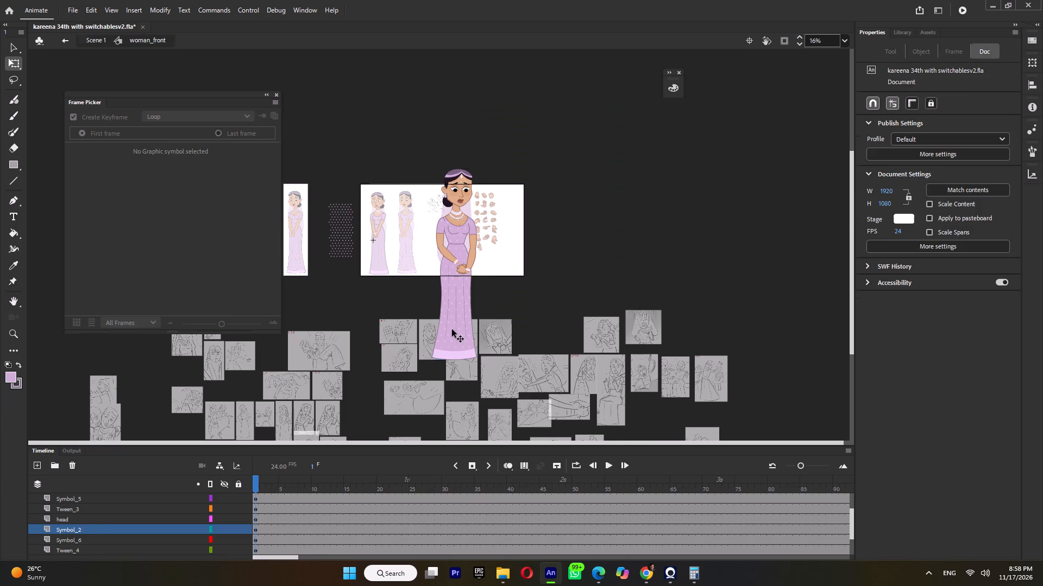
{"action": "double_click", "coordinate": [452, 329]}
{"action": "left_click", "coordinate": [452, 329]}
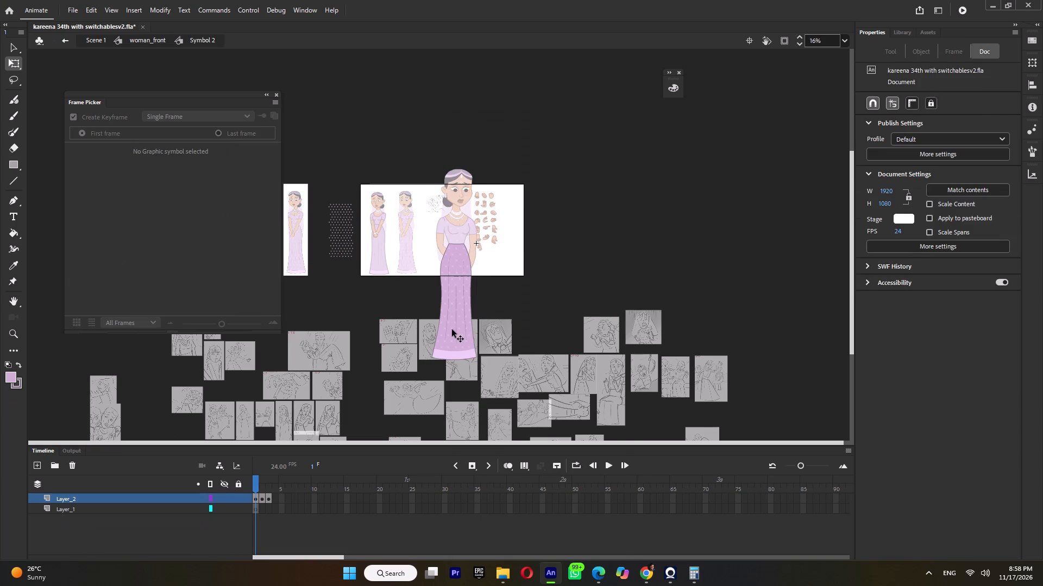
{"action": "right_click", "coordinate": [452, 329]}
{"action": "left_click", "coordinate": [474, 169]}
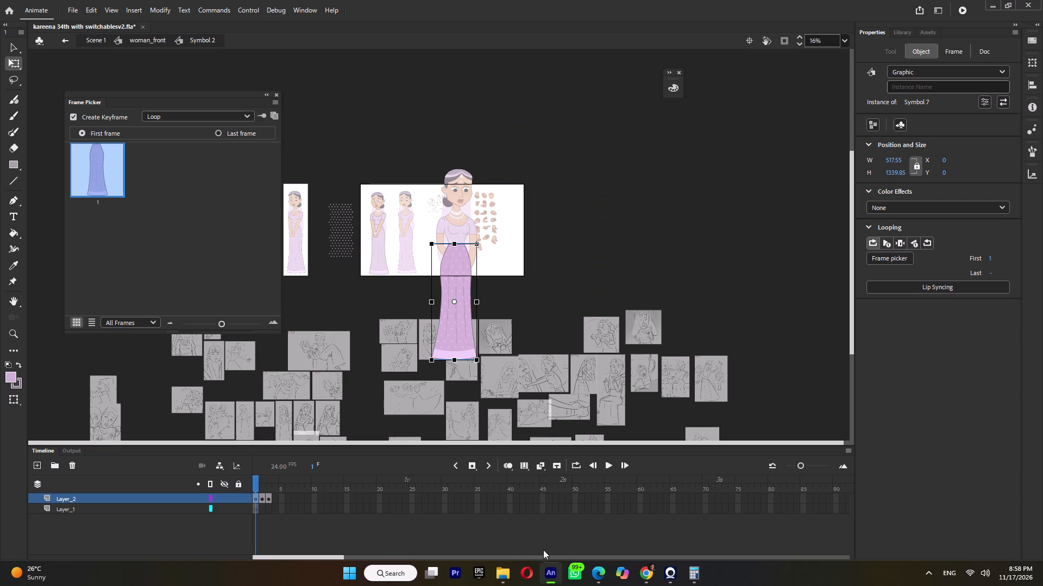
Open sh07.fla and sh08.fla in turn from the shot fla folder to check the woman's skirt, closing each one.
{"action": "left_click", "coordinate": [509, 583]}
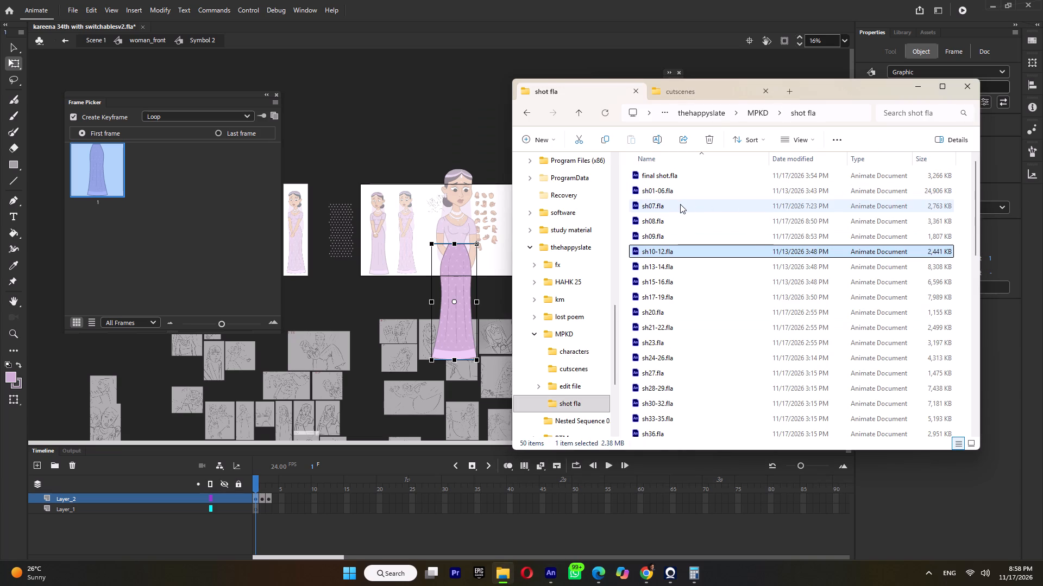
{"action": "left_click", "coordinate": [680, 204]}
{"action": "double_click", "coordinate": [680, 204]}
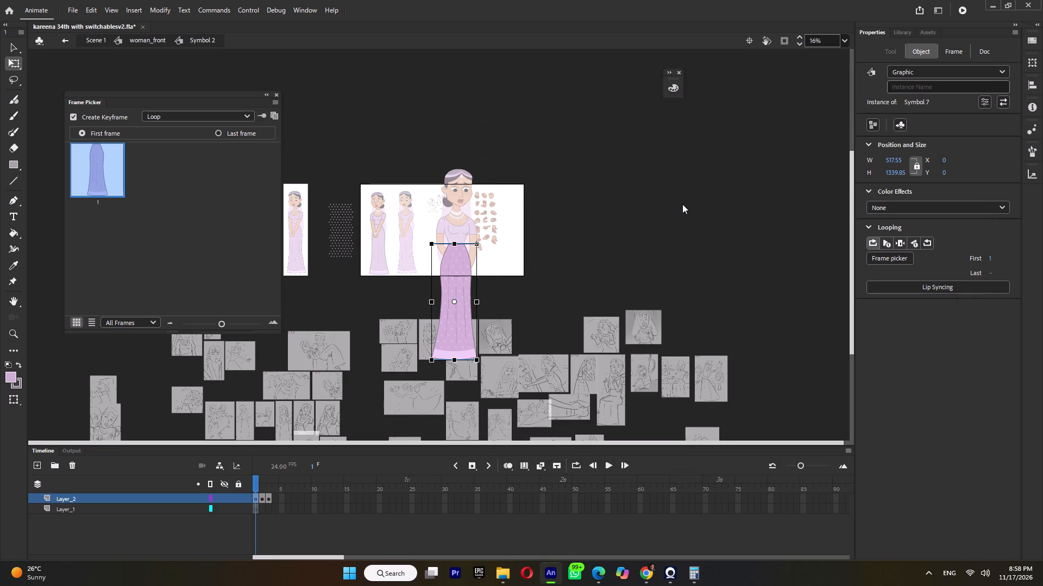
{"action": "scroll", "coordinate": [618, 292], "scroll_direction": "down", "scroll_amount": 2}
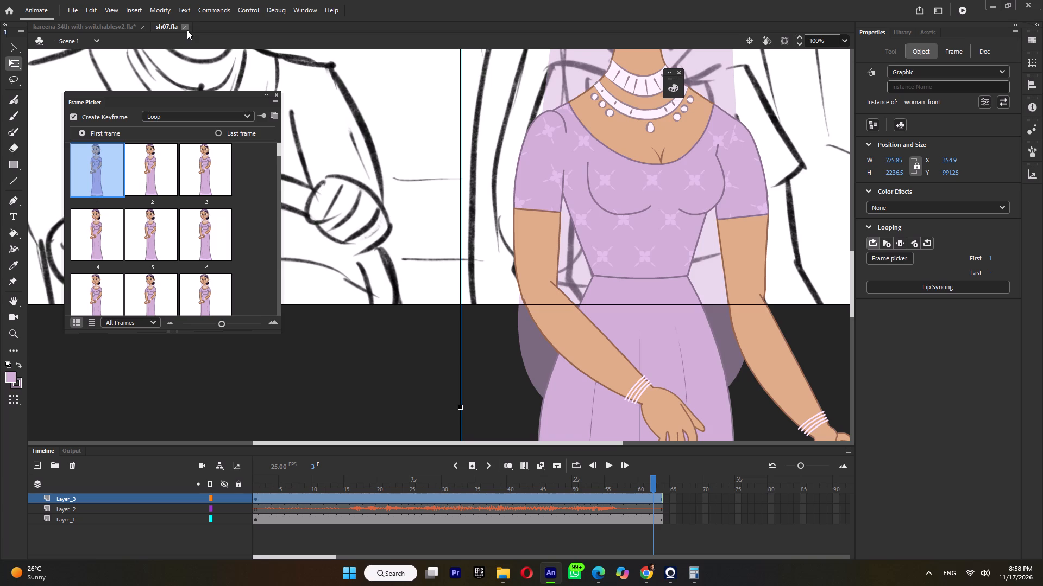
{"action": "left_click", "coordinate": [186, 29]}
{"action": "left_click", "coordinate": [495, 578]}
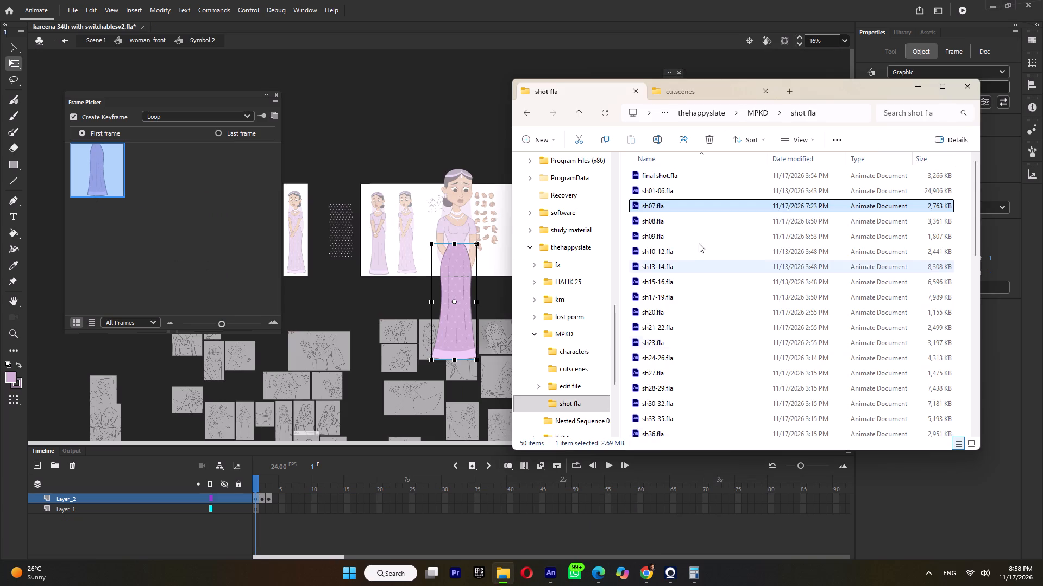
{"action": "double_click", "coordinate": [640, 217]}
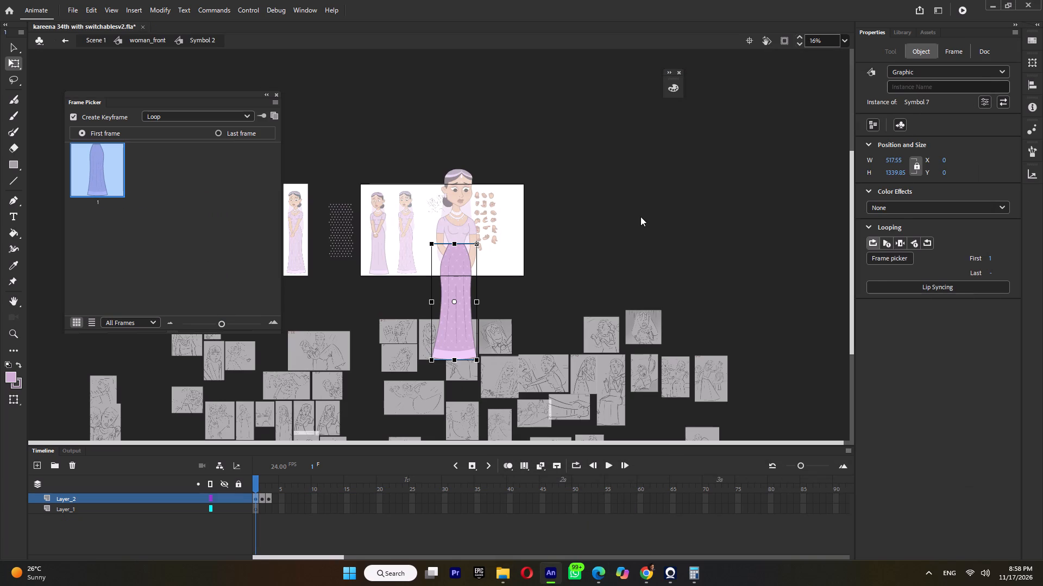
{"action": "scroll", "coordinate": [493, 214], "scroll_direction": "down", "scroll_amount": 3, "text": "ctrl"}
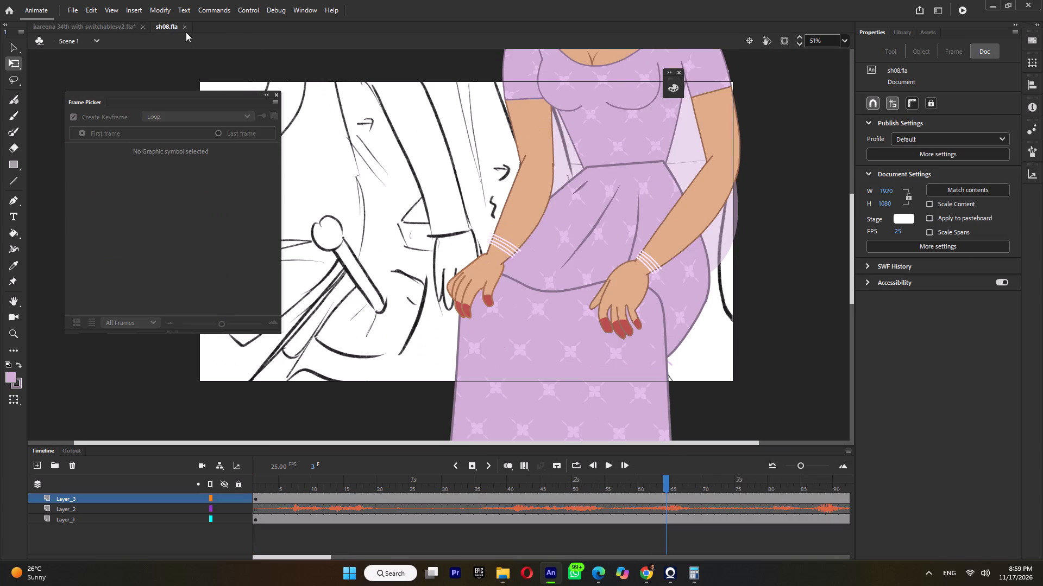
{"action": "left_click", "coordinate": [185, 28]}
Open sh09.fla and go into woman_front's skirt symbol down to the fill shape of the plain skirt group.
{"action": "left_click", "coordinate": [504, 571]}
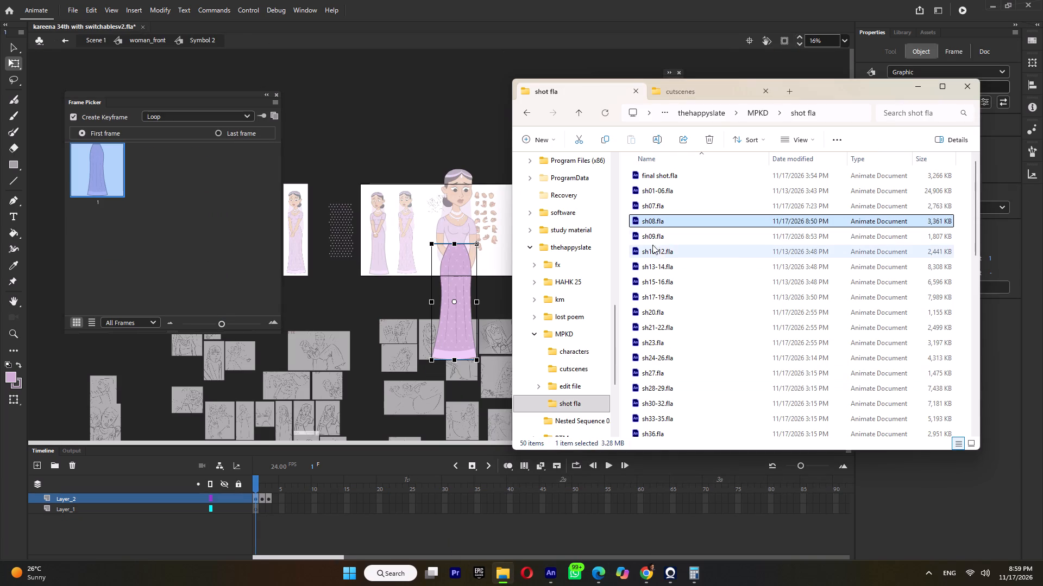
{"action": "double_click", "coordinate": [651, 240]}
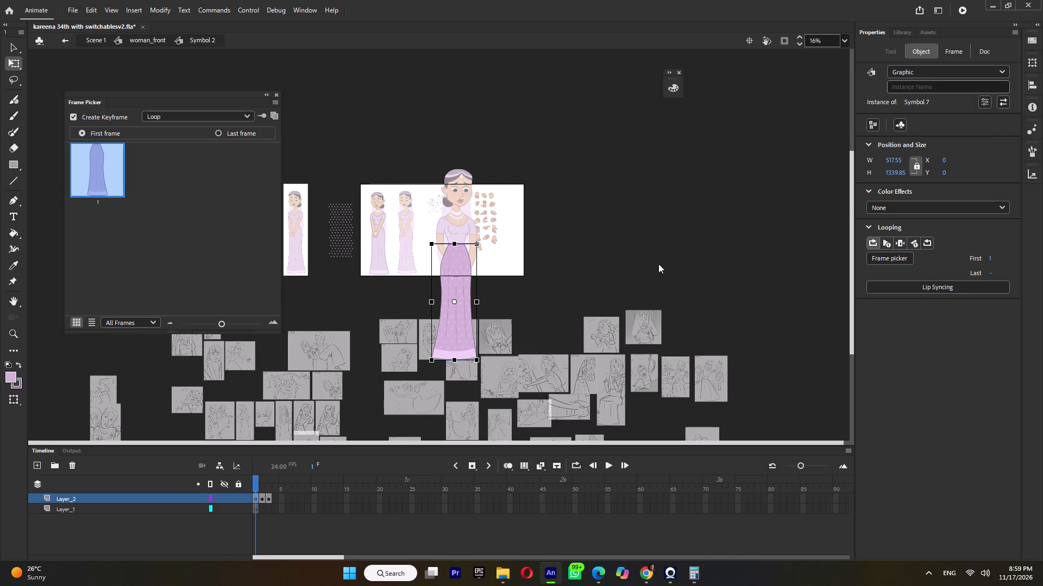
{"action": "scroll", "coordinate": [593, 256], "scroll_direction": "down", "scroll_amount": 7, "text": "ctrl"}
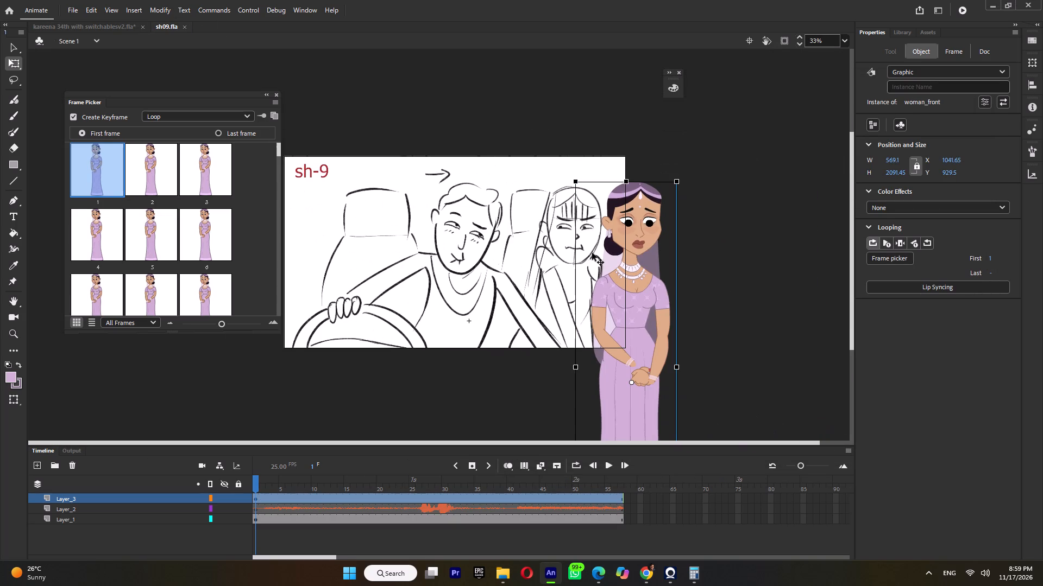
{"action": "triple_click", "coordinate": [629, 410]}
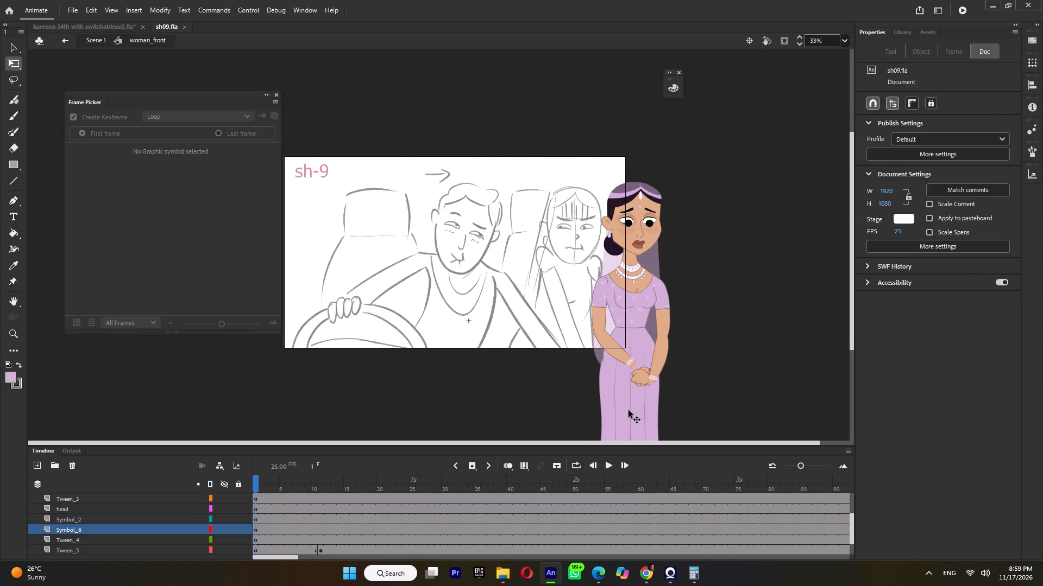
{"action": "left_click", "coordinate": [629, 410]}
{"action": "left_click", "coordinate": [629, 410]}
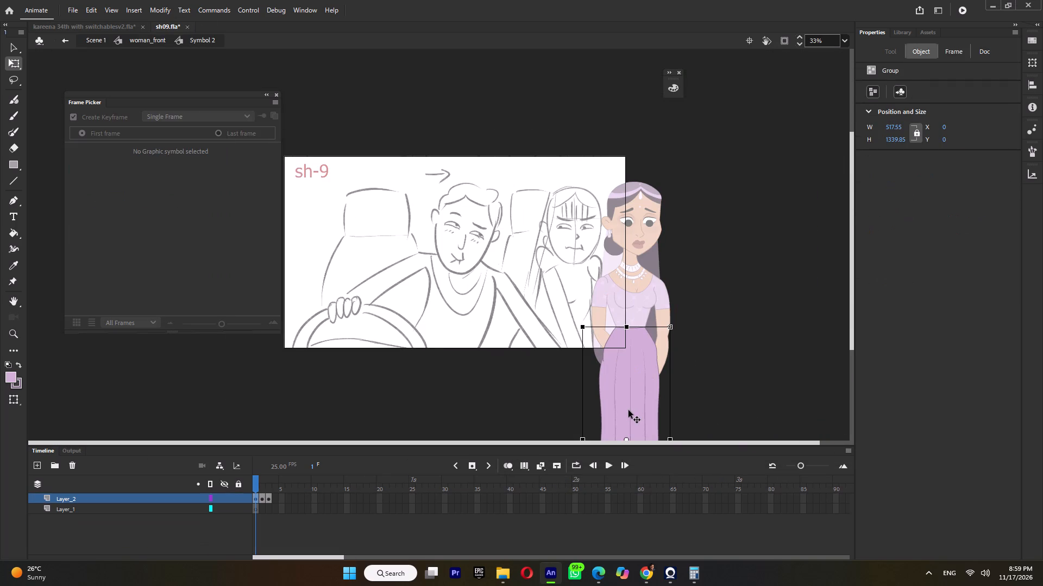
{"action": "double_click", "coordinate": [629, 410]}
{"action": "left_click", "coordinate": [628, 372]}
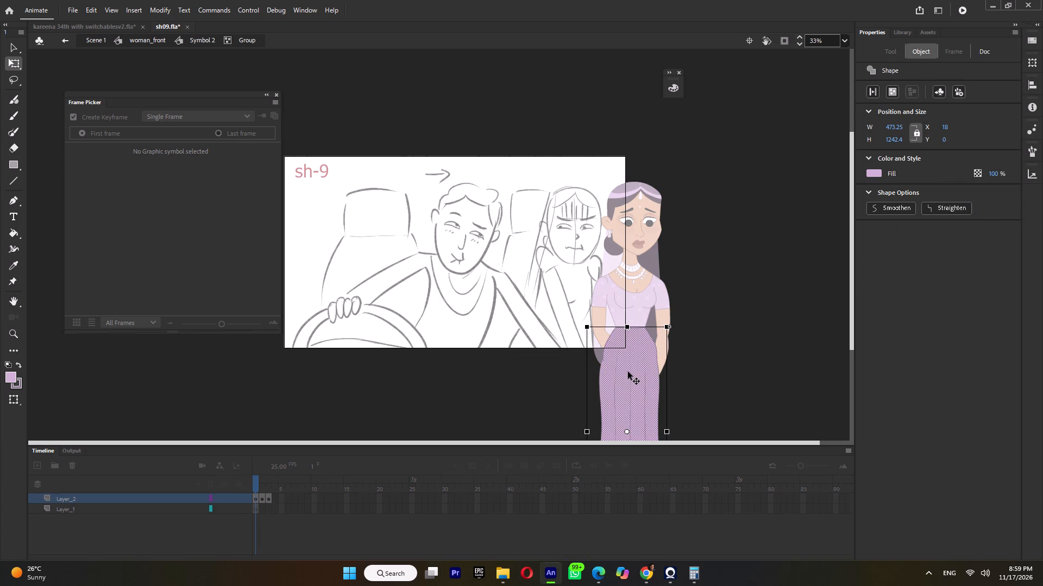
Leave the skirt group for Scene 1, then save and close sh09.fla.
{"action": "double_click", "coordinate": [691, 364]}
{"action": "left_click", "coordinate": [99, 39]}
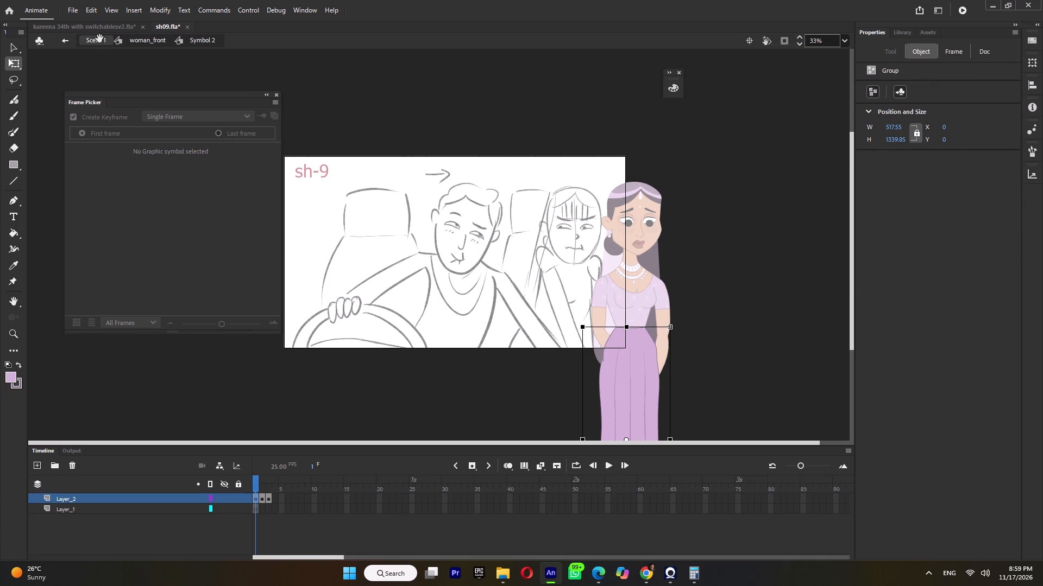
{"action": "key", "text": "ctrl+s"}
{"action": "left_click", "coordinate": [185, 27]}
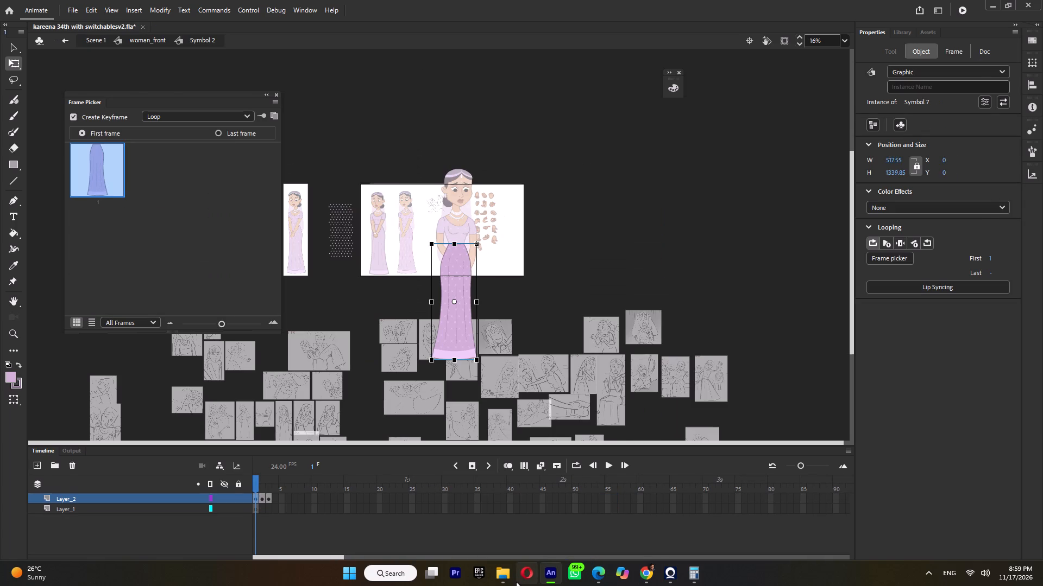
Open sh10-12.fla, play through its storyboard to check for the woman character, and close the file.
{"action": "left_click", "coordinate": [507, 581]}
{"action": "double_click", "coordinate": [663, 255]}
{"action": "scroll", "coordinate": [555, 205], "scroll_direction": "down", "scroll_amount": 4, "text": "ctrl"}
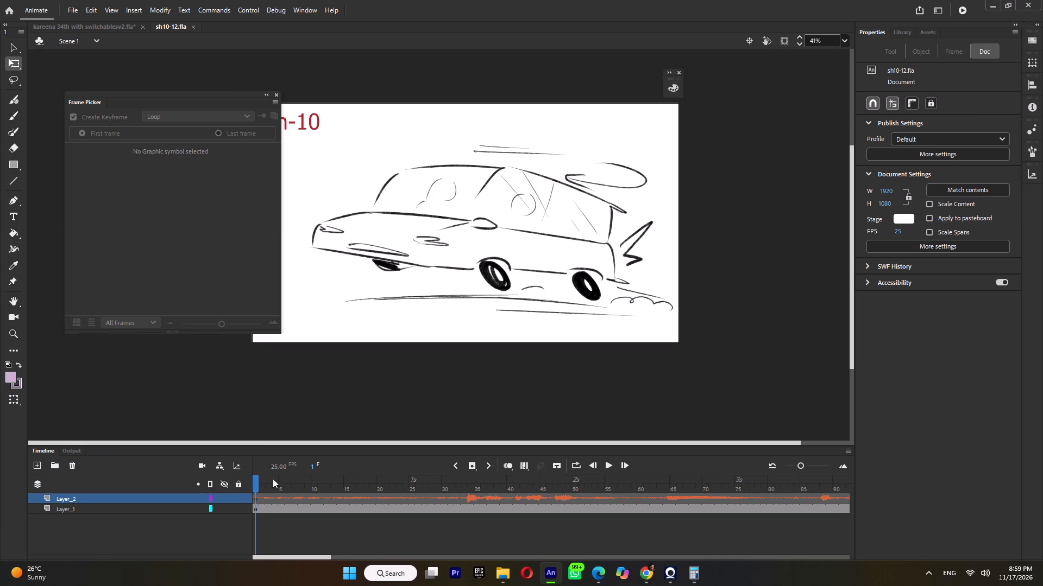
{"action": "left_click_drag", "start_coordinate": [269, 482], "coordinate": [0, 553]}
{"action": "key", "text": "Return"}
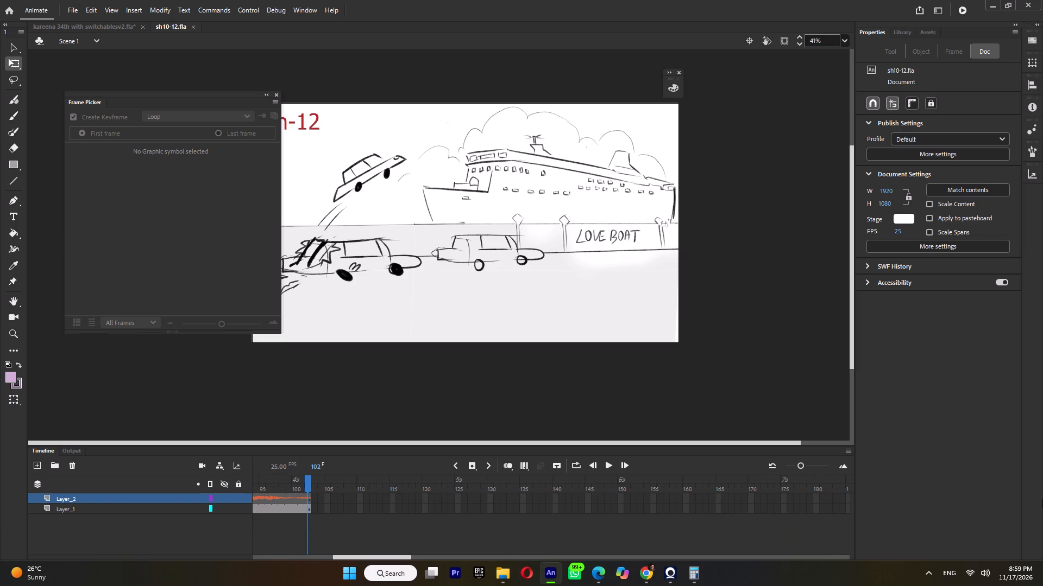
{"action": "left_click", "coordinate": [189, 26]}
{"action": "left_click", "coordinate": [190, 26]}
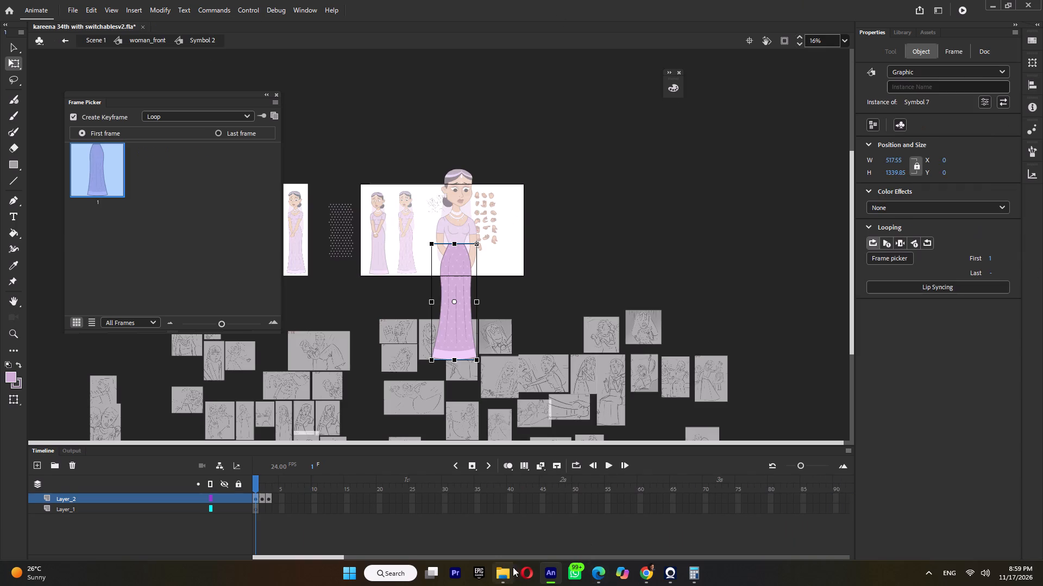
Open sh13-14.fla to check its stage for the woman character, and close the file.
{"action": "left_click", "coordinate": [500, 573]}
{"action": "double_click", "coordinate": [646, 261]}
{"action": "scroll", "coordinate": [578, 230], "scroll_direction": "down", "scroll_amount": 6, "text": "ctrl"}
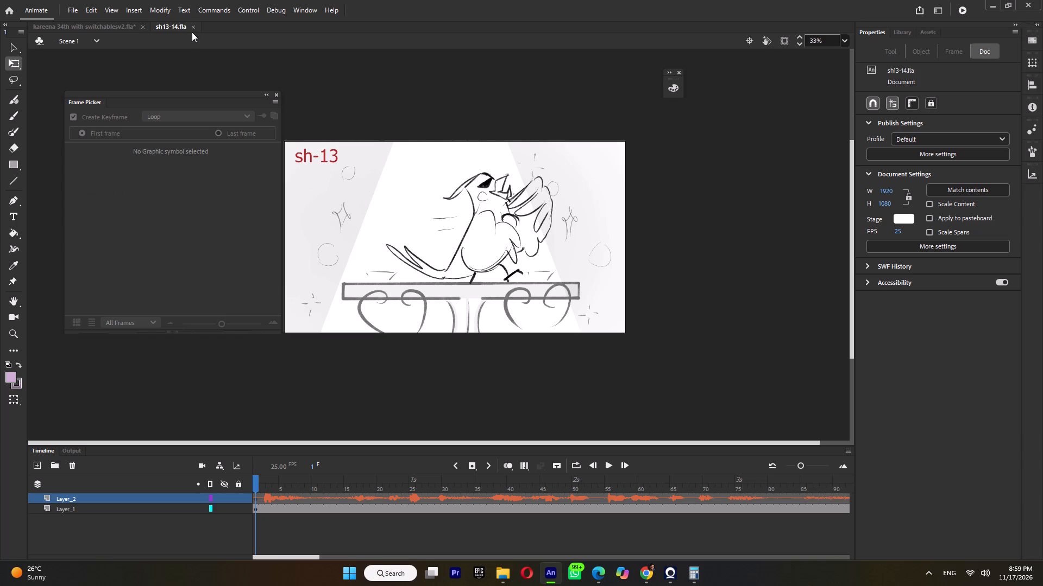
{"action": "left_click", "coordinate": [193, 28]}
Open sh15-16.fla and scrub through its timeline to examine the storyboard up to shot 16.
{"action": "left_click", "coordinate": [483, 581]}
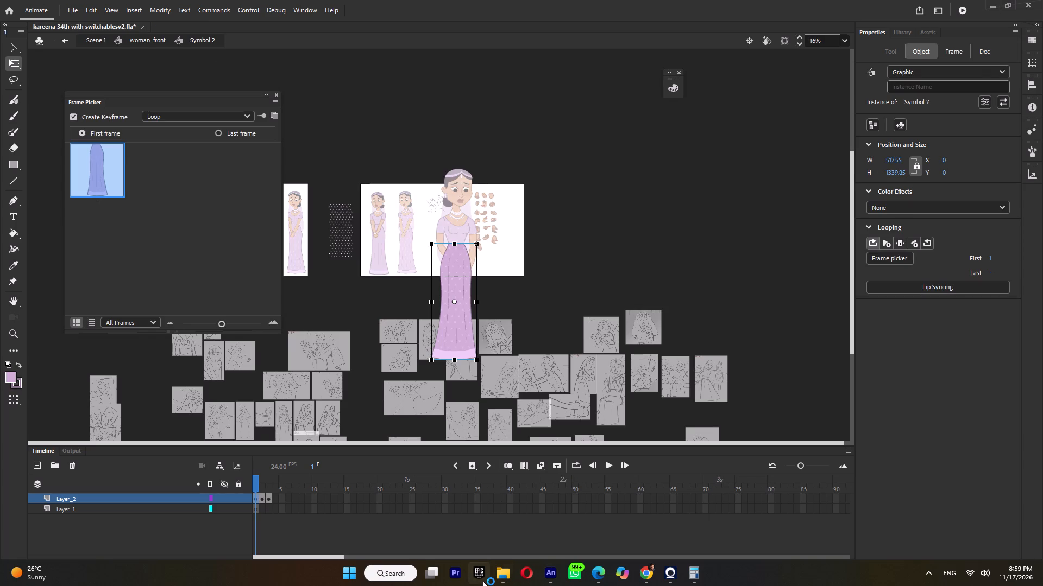
{"action": "left_click", "coordinate": [497, 576]}
{"action": "double_click", "coordinate": [655, 282]}
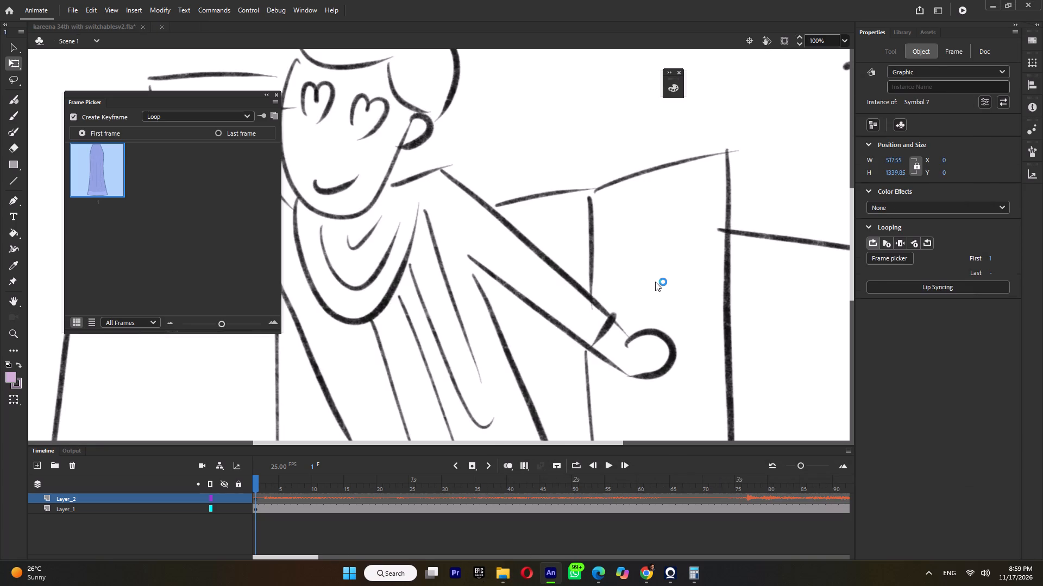
{"action": "scroll", "coordinate": [405, 284], "scroll_direction": "down", "scroll_amount": 5, "text": "ctrl"}
{"action": "left_click_drag", "start_coordinate": [265, 481], "coordinate": [286, 484]}
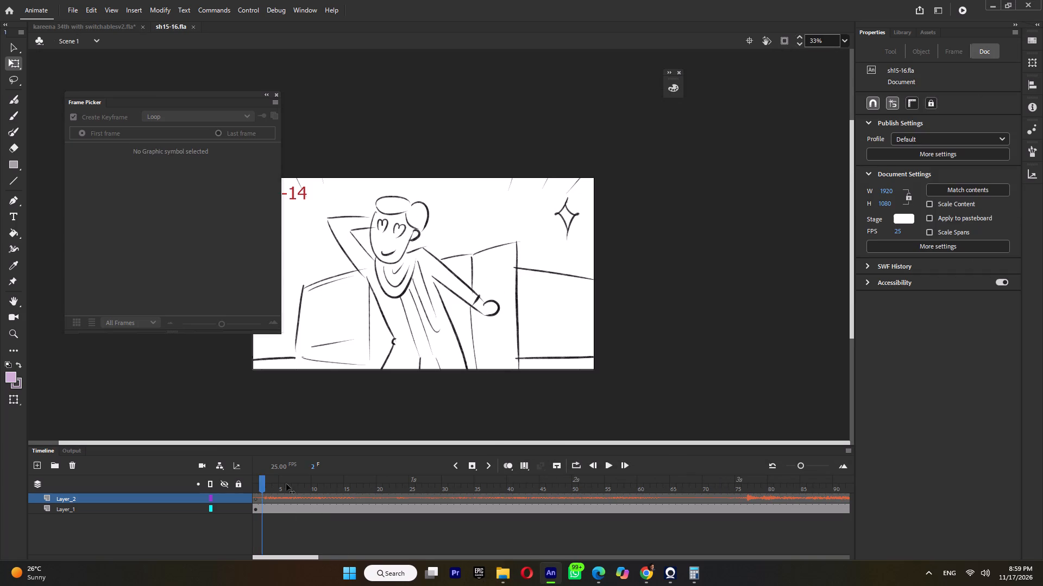
{"action": "left_click_drag", "start_coordinate": [286, 484], "coordinate": [494, 497]}
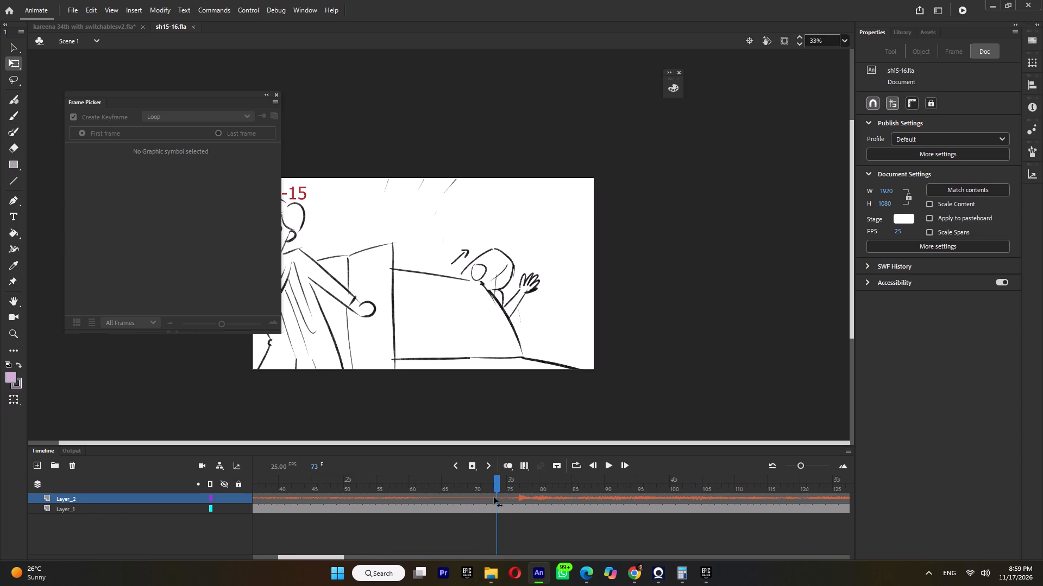
{"action": "left_click_drag", "start_coordinate": [494, 497], "coordinate": [690, 505]}
{"action": "left_click", "coordinate": [492, 333]}
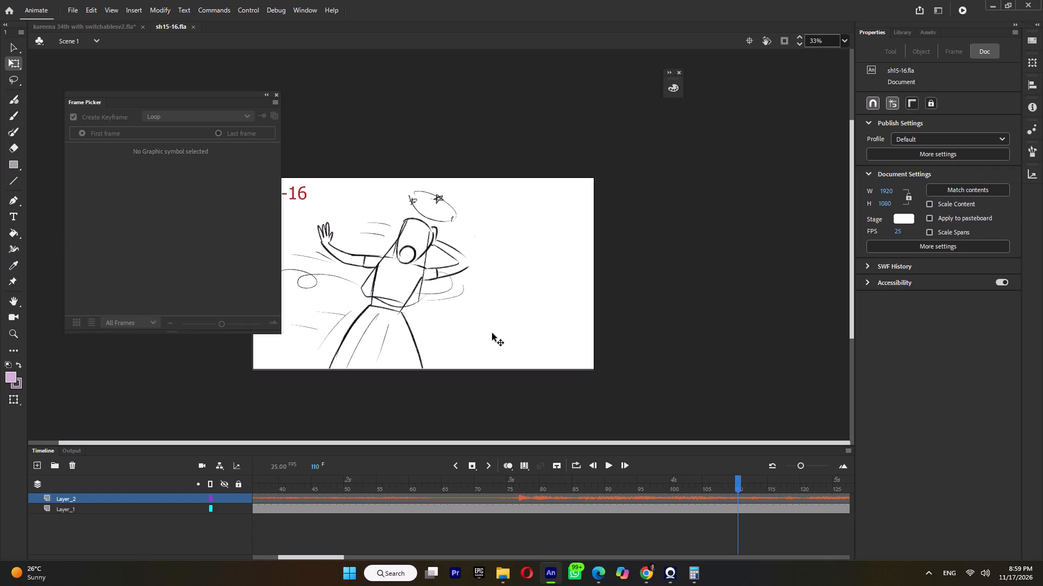